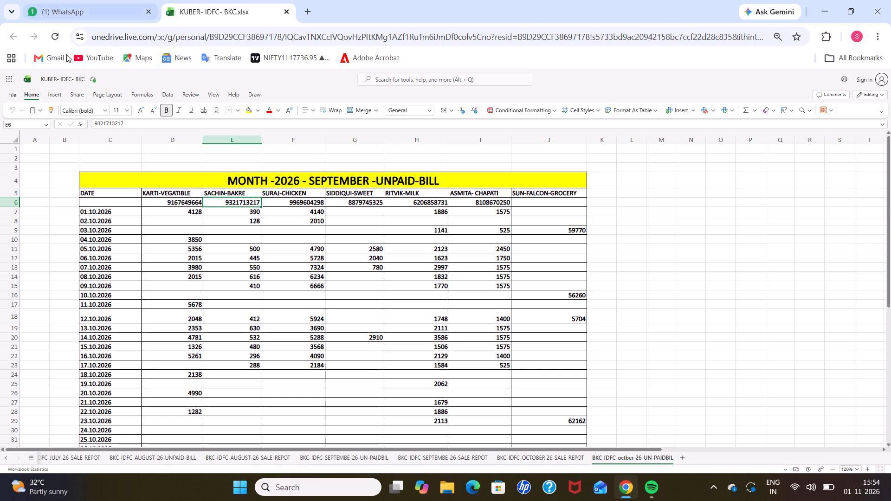
# Review the October unpaid-bill sheet's daily entries and totals, and check the October sale report's summary.
pyautogui.scroll(-2, 133, 350)
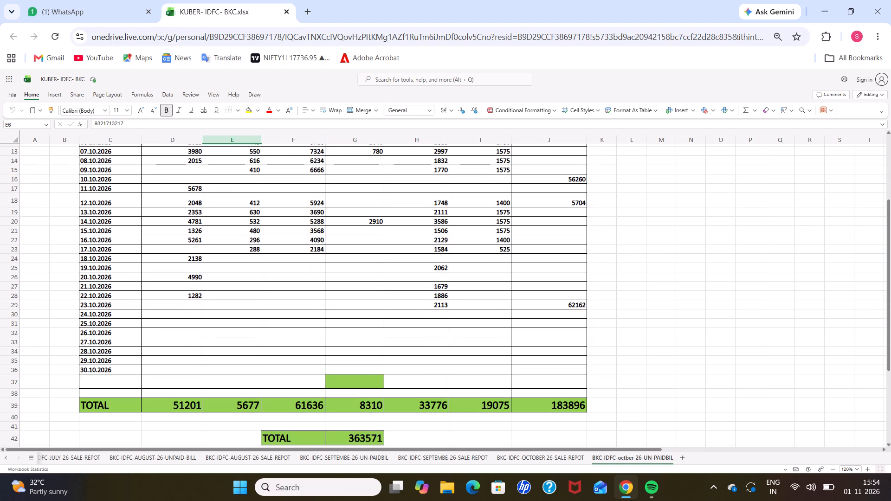
pyautogui.scroll(2, 196, 215)
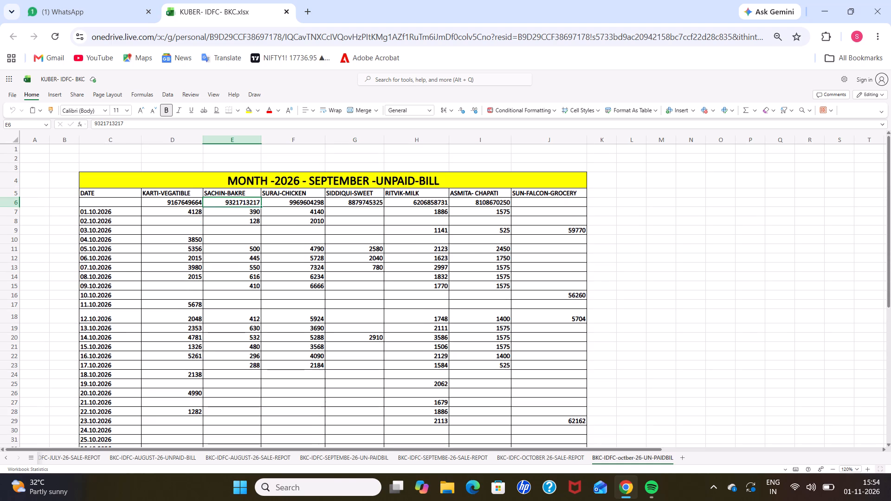
pyautogui.scroll(-2, 173, 250)
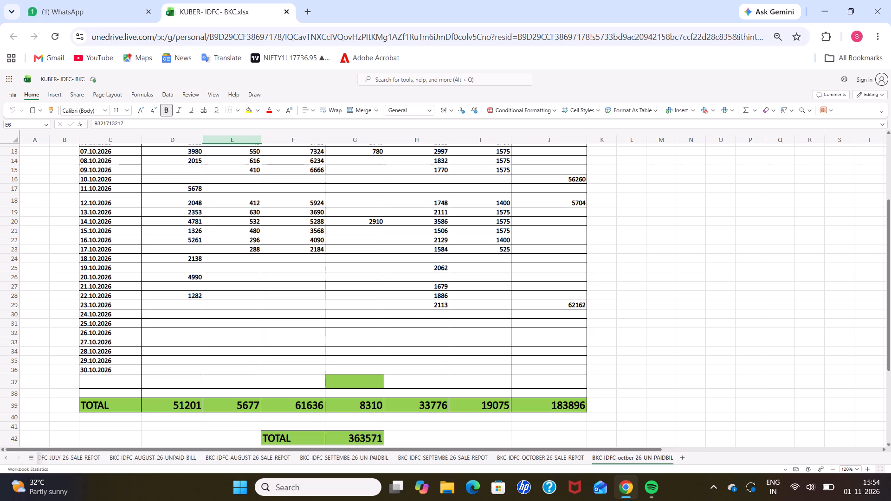
pyautogui.scroll(-5, 381, 367)
pyautogui.scroll(10, 378, 379)
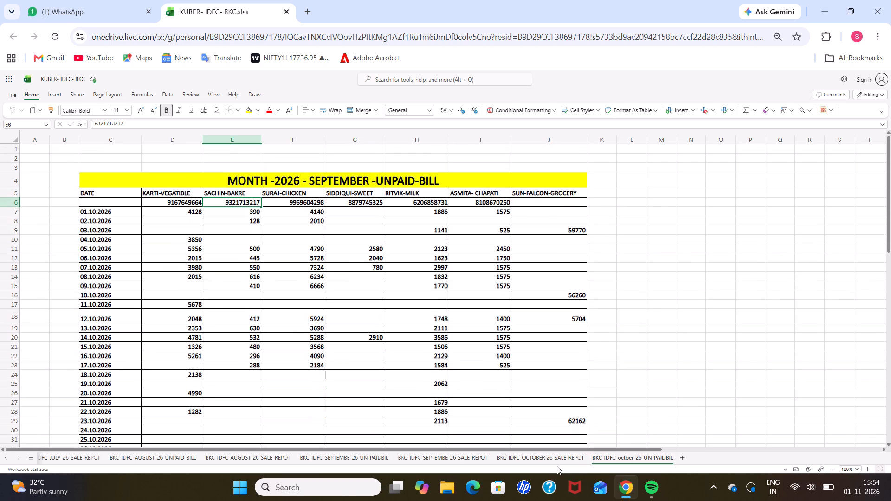
pyautogui.click(548, 458)
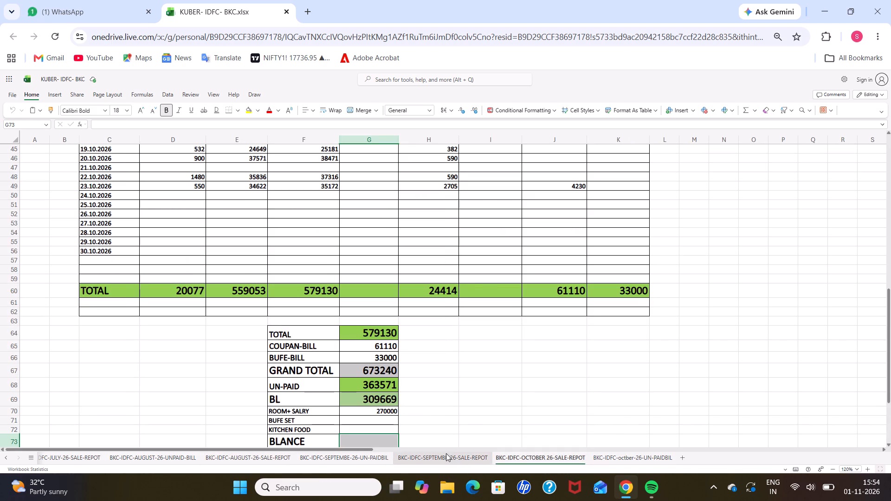
pyautogui.click(624, 456)
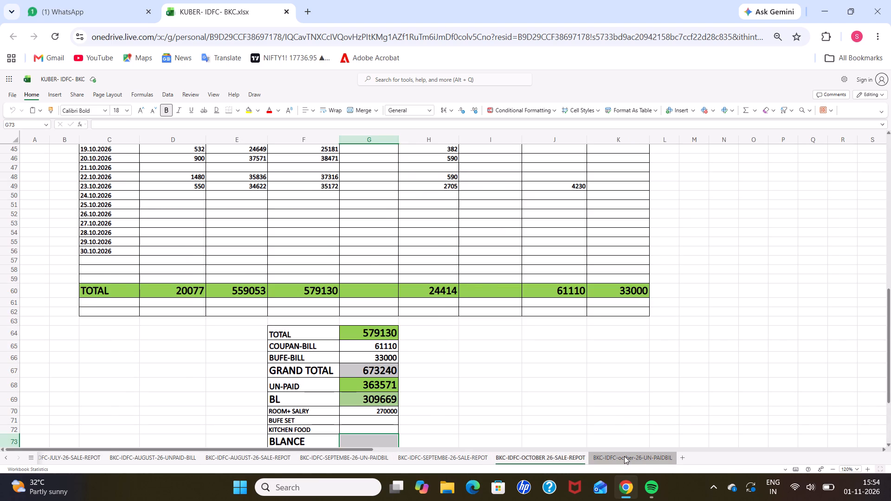
pyautogui.scroll(-3, 309, 357)
pyautogui.scroll(1, 309, 357)
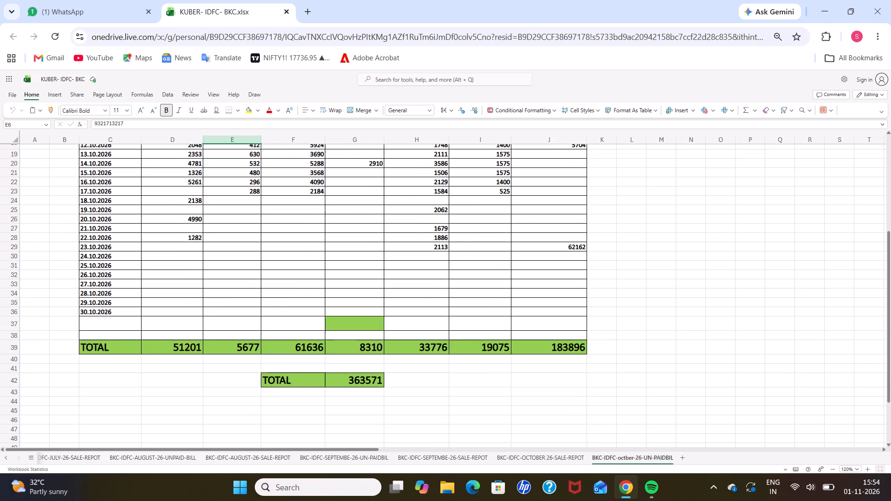
pyautogui.scroll(2, 309, 357)
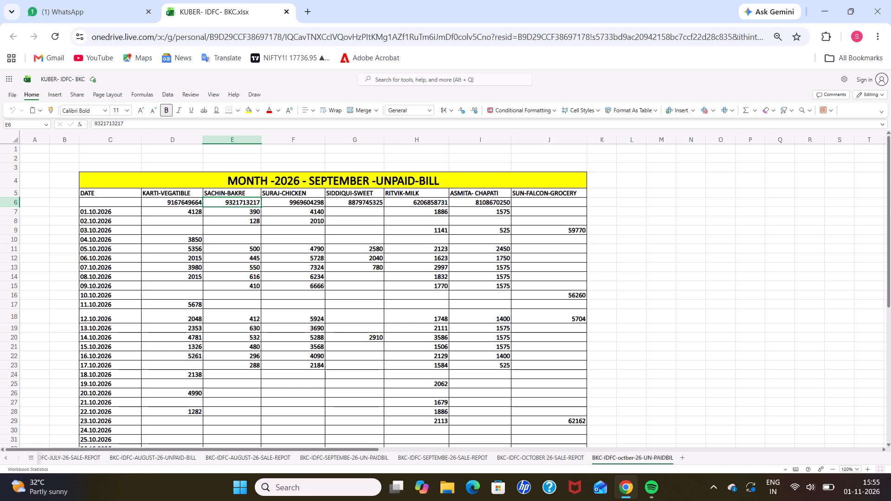
# Set the KARTI-VEGATIBLE amount for 22.10.2026 to 6007 on the October unpaid-bill sheet.
pyautogui.click(194, 411)
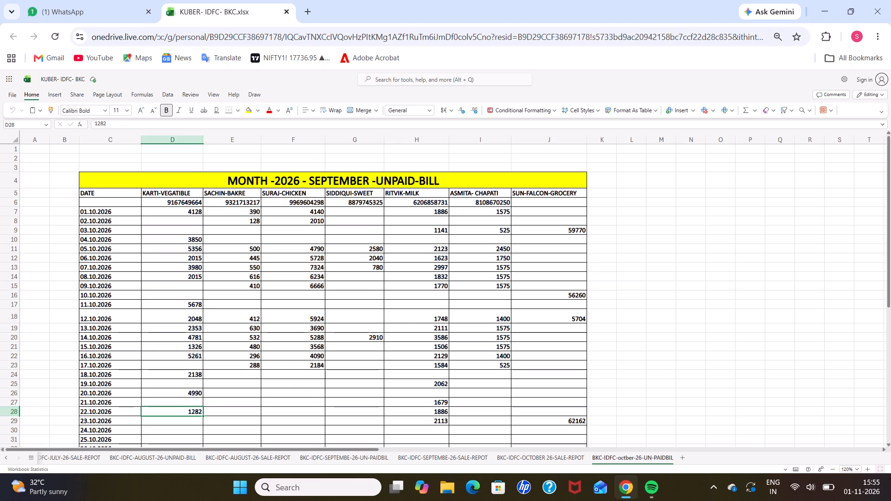
pyautogui.write('6007')
pyautogui.press('Return')
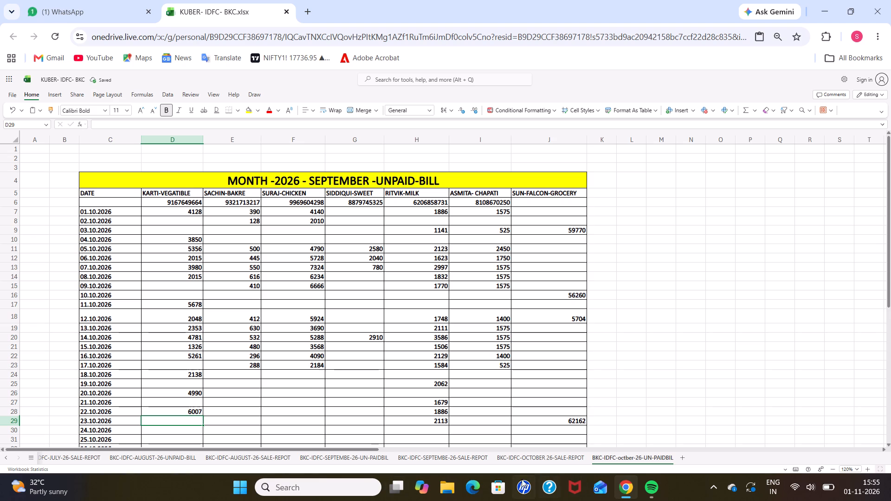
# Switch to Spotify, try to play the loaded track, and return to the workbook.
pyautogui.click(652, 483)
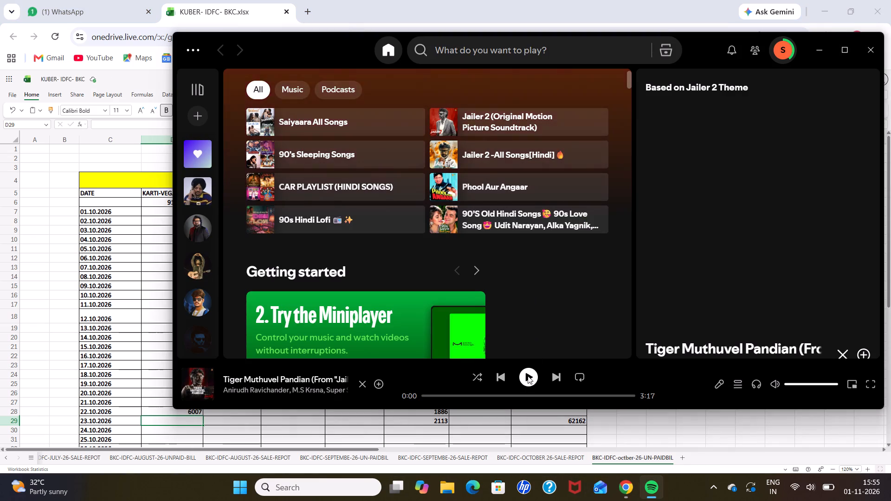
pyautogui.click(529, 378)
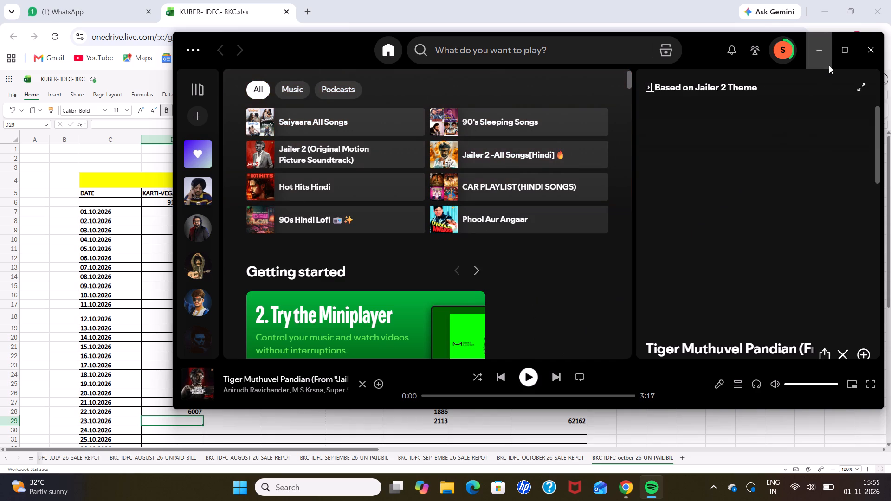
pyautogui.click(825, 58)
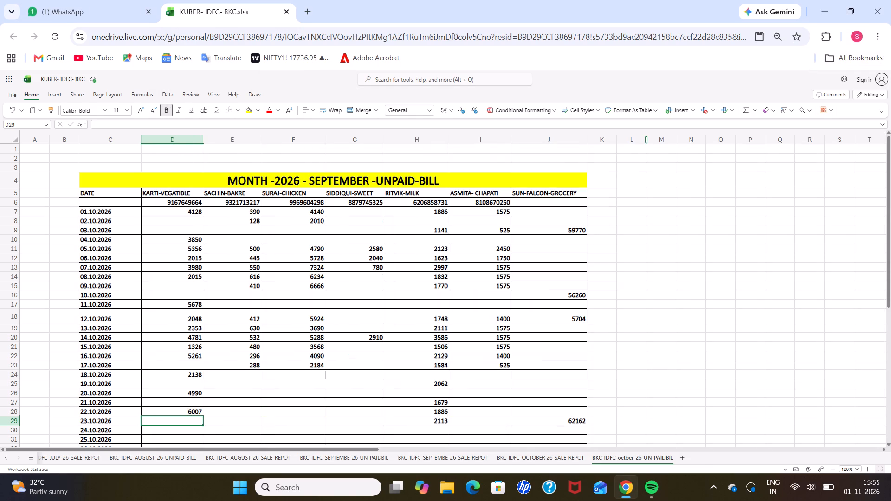
# Enter the KARTI-VEGATIBLE amounts 1282 for 23.10.2026, 3277 for 25.10.2026 and 3947 for 26.10.2026.
pyautogui.write('12')
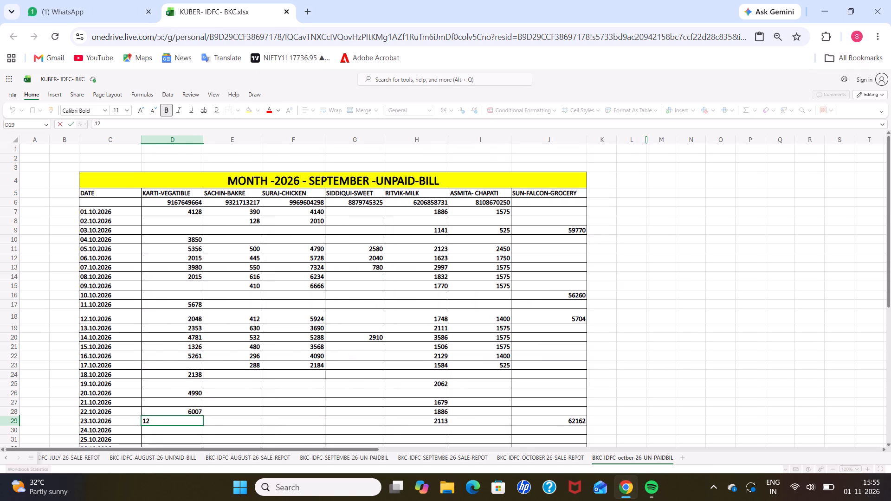
pyautogui.write('82')
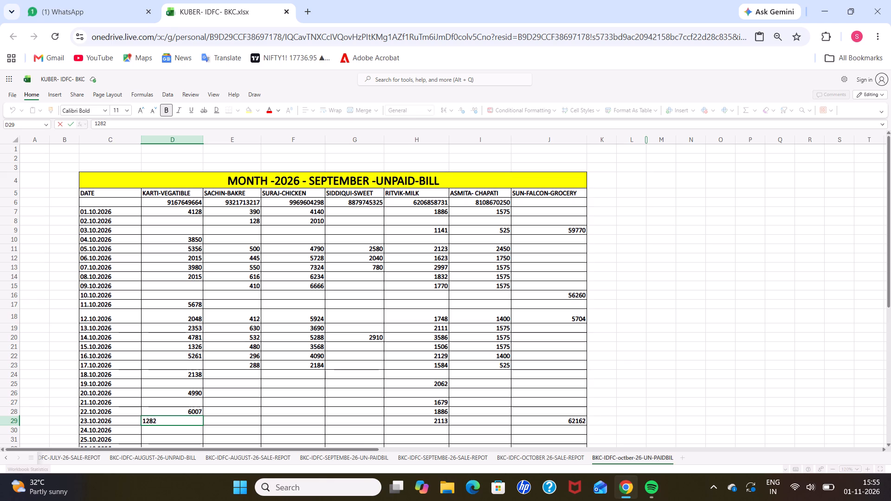
pyautogui.press('Return')
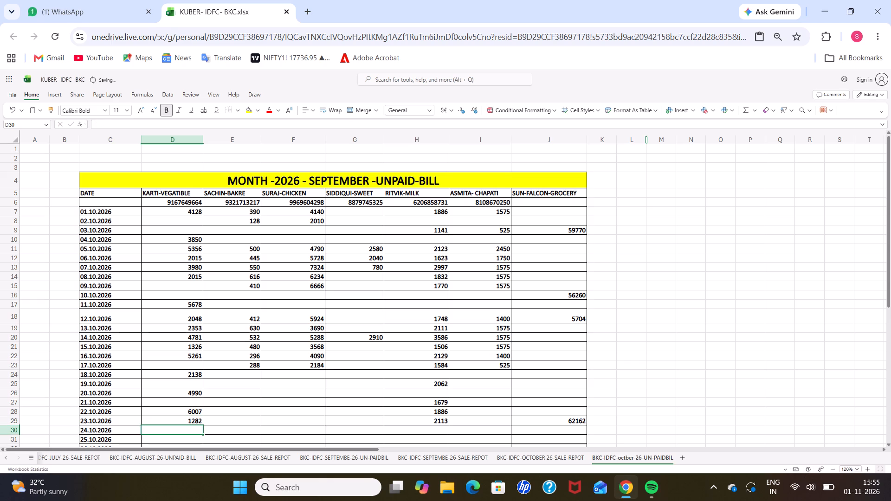
pyautogui.press('Return')
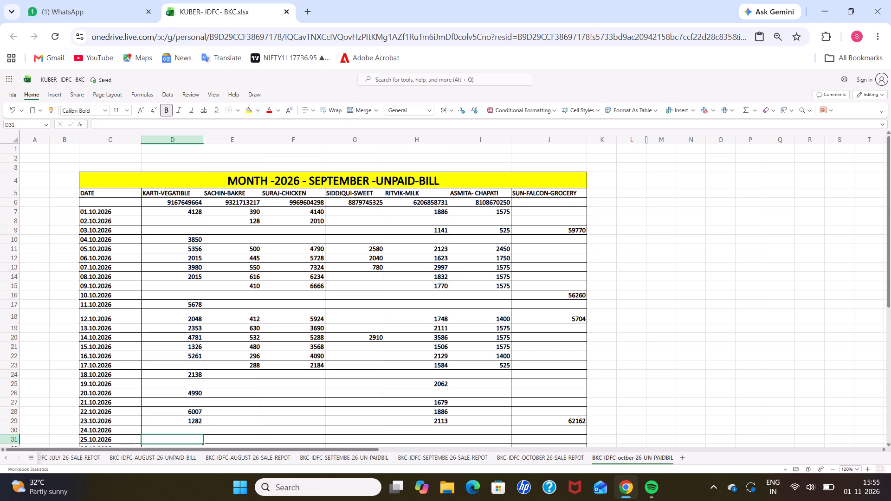
pyautogui.write('32')
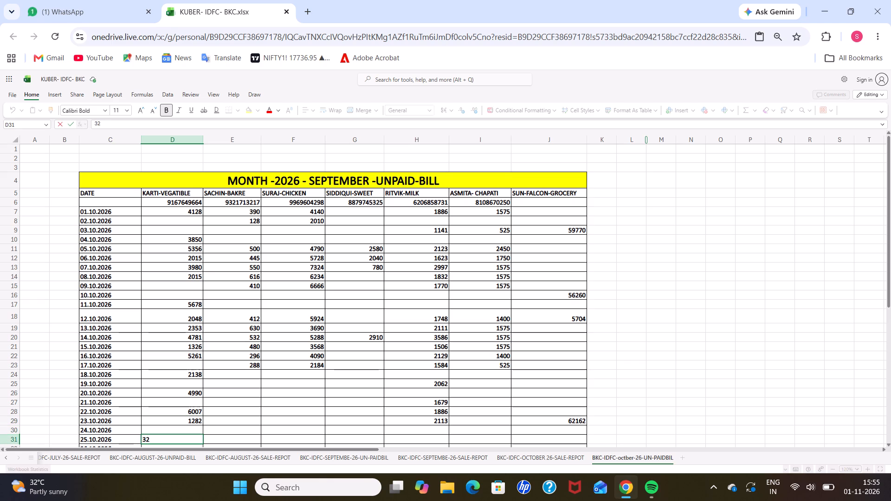
pyautogui.write('77')
pyautogui.press('Return')
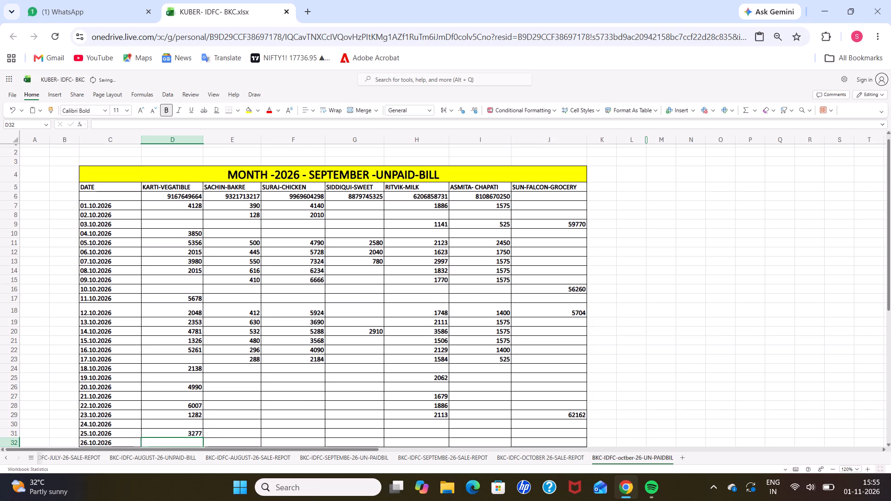
pyautogui.write('39')
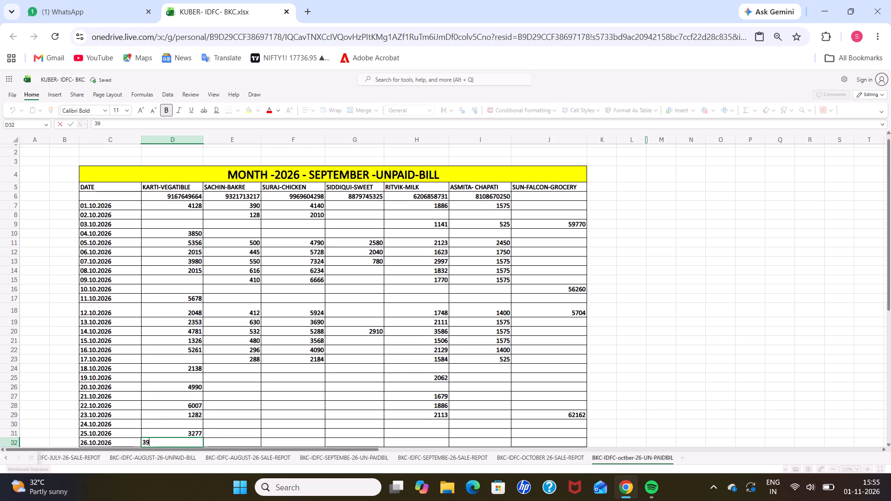
pyautogui.write('47')
pyautogui.press('Return')
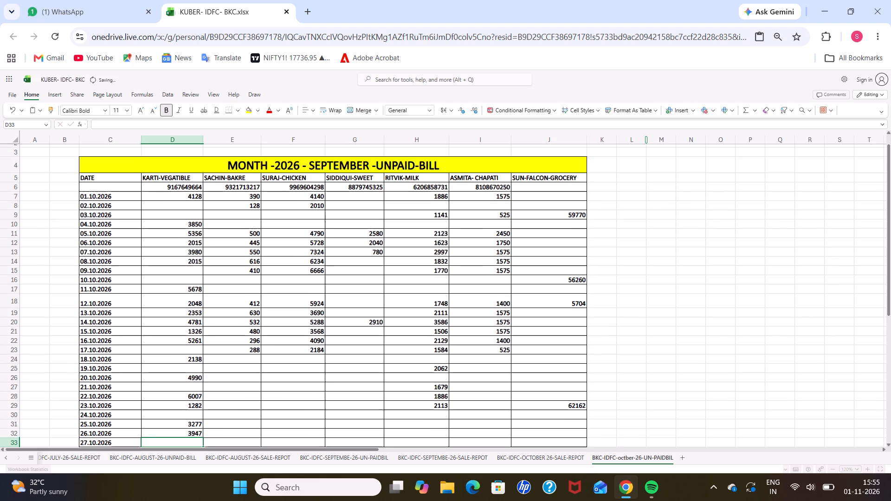
# Enter the KARTI-VEGATIBLE amounts 1589, 2997, 5143 and 2080 for 27.10.2026 through 30.10.2026.
pyautogui.write('15')
pyautogui.write('89')
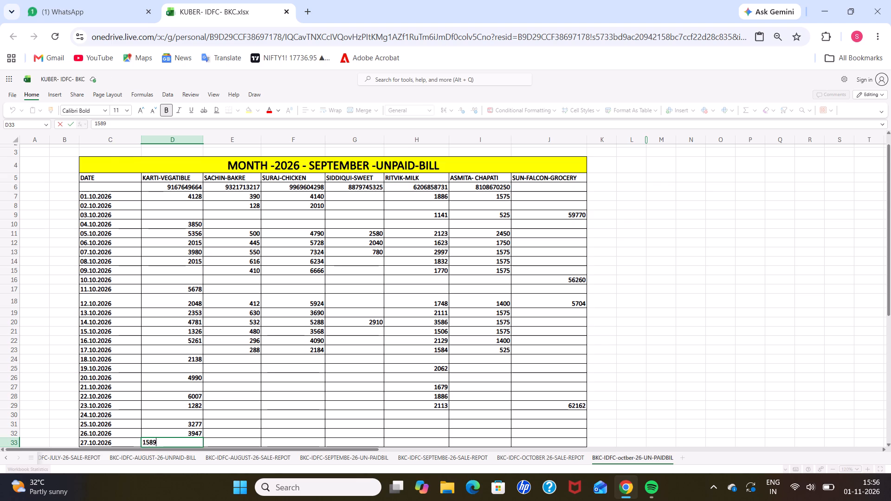
pyautogui.press('Return')
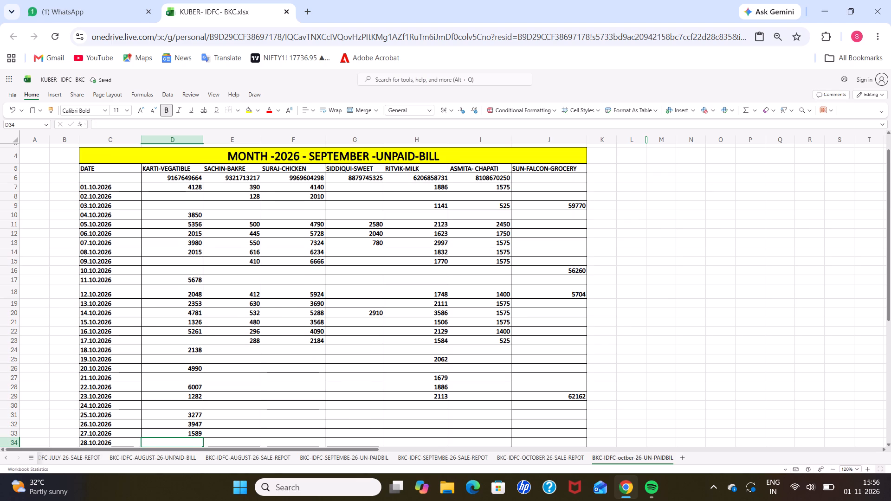
pyautogui.press('2')
pyautogui.write('99')
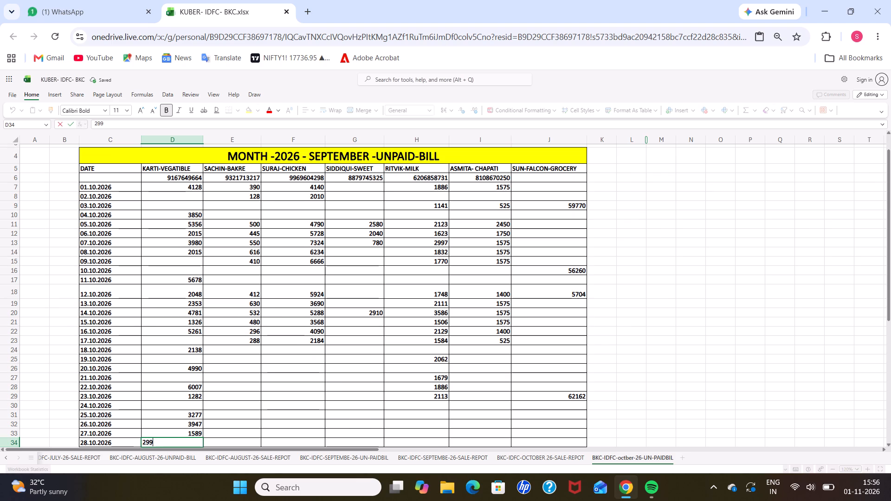
pyautogui.press('7')
pyautogui.press('Return')
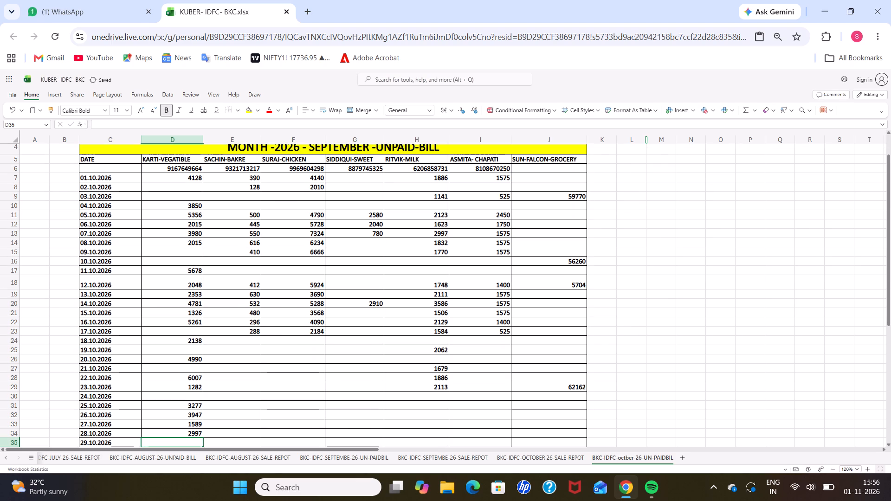
pyautogui.press('5')
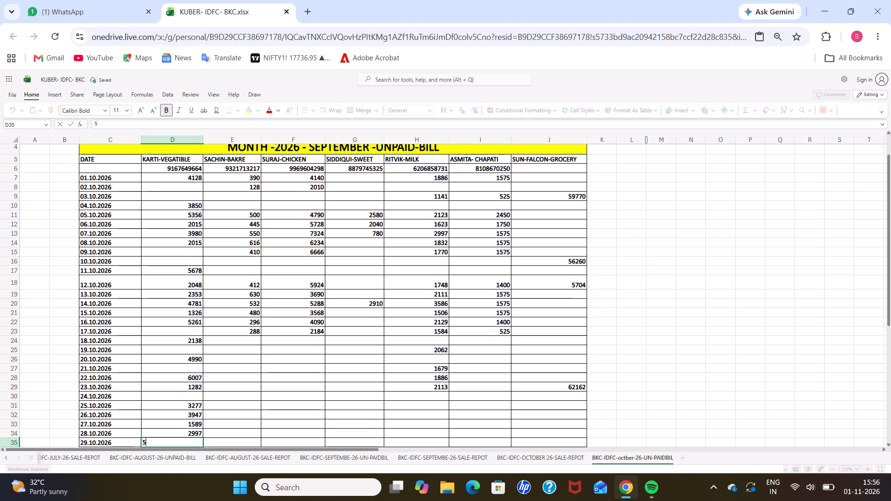
pyautogui.write('143')
pyautogui.press('Return')
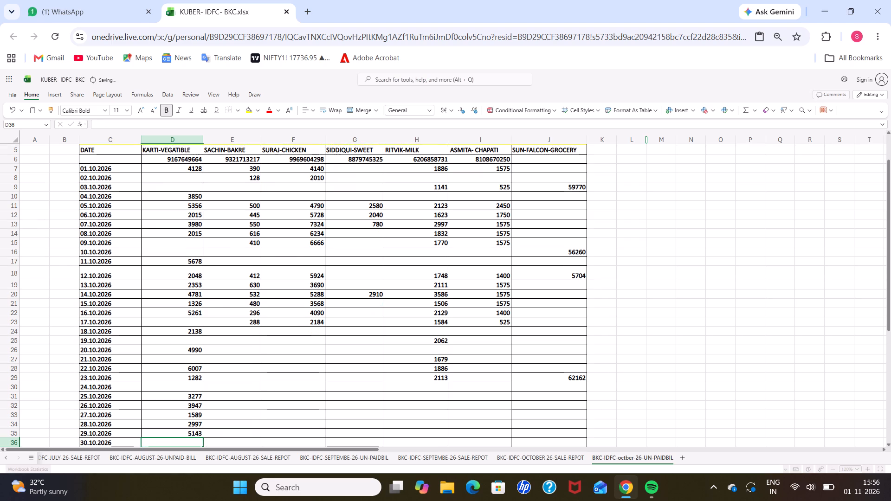
pyautogui.write('2080')
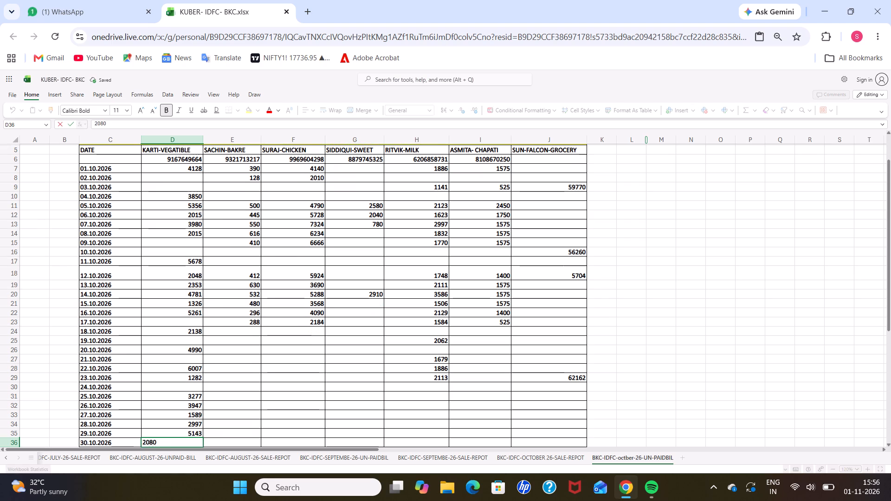
pyautogui.press('Return')
# Replace the KARTI-VEGATIBLE total with a SUM formula over D7:D37.
pyautogui.press('Return')
pyautogui.press('Return')
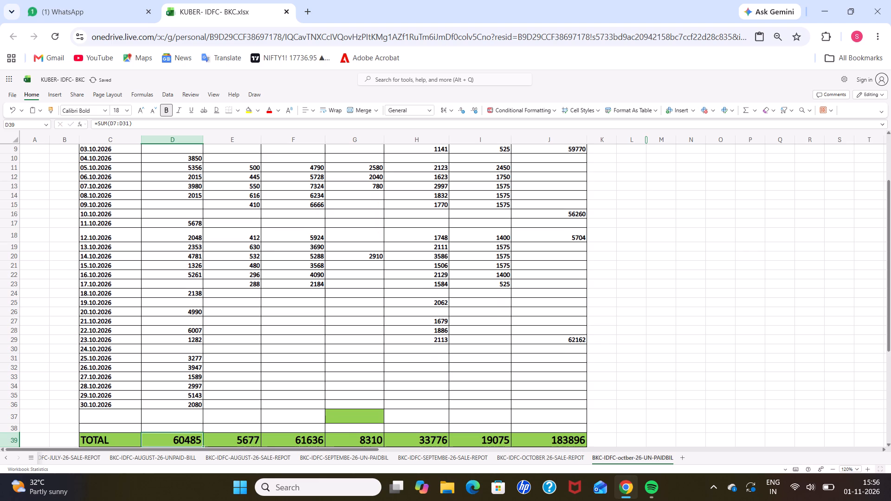
pyautogui.write('=SUM*')
pyautogui.press('BackSpace')
pyautogui.hotkey('shift', '(')
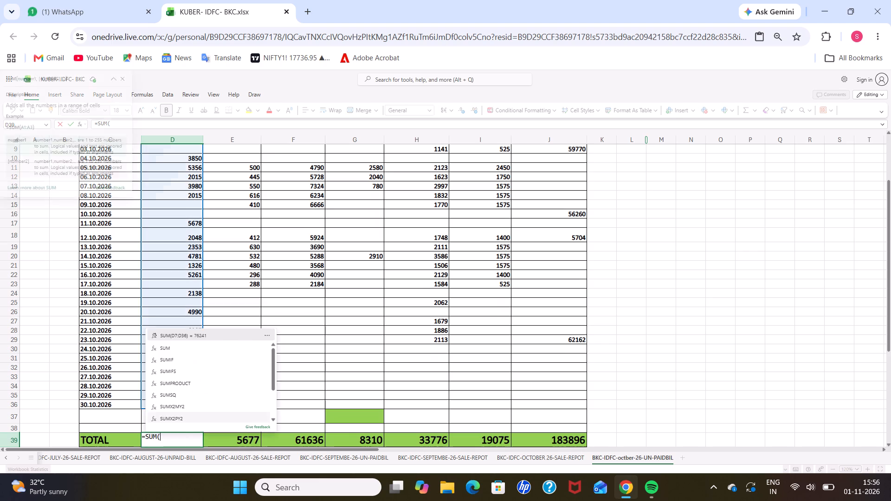
pyautogui.press('Up')
pyautogui.press('Up')
pyautogui.press('Up')
pyautogui.press('Up')
pyautogui.press('Up')
pyautogui.press('Up')
pyautogui.press('Up')
pyautogui.press('Up')
pyautogui.press('Up')
pyautogui.press('Up')
pyautogui.press('Up')
pyautogui.press('Up')
pyautogui.press('Up')
pyautogui.press('Up')
pyautogui.press('Up')
pyautogui.press('Up')
pyautogui.press('Up')
pyautogui.press('Up')
pyautogui.press('Up')
pyautogui.press('Up')
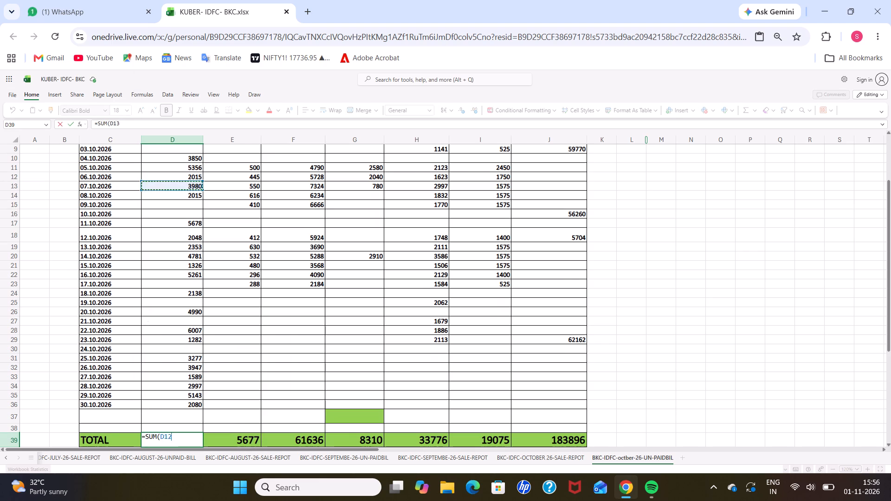
pyautogui.press('Up')
pyautogui.press('Down')
pyautogui.press('Down')
pyautogui.press('Down')
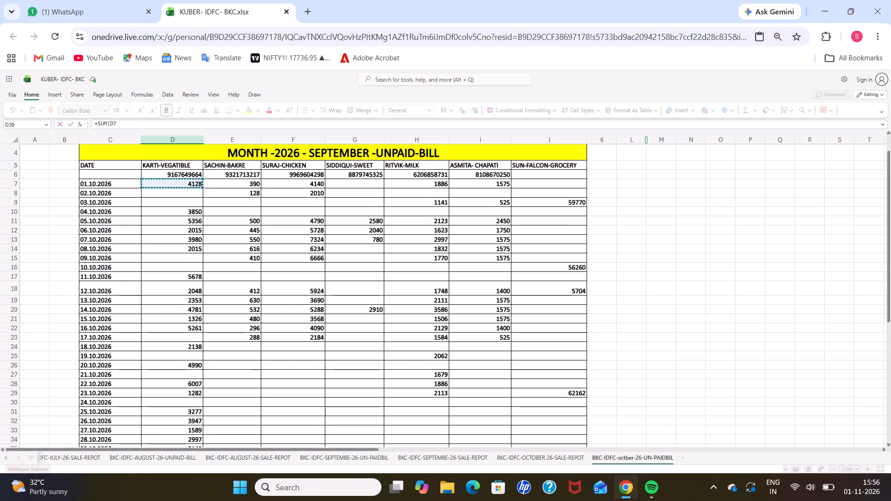
pyautogui.hotkey('shift', 'Down')
pyautogui.hotkey('shift', 'Down')
pyautogui.hotkey('shift', 'Down')
pyautogui.hotkey('shift', 'Down')
pyautogui.hotkey('shift', 'Down')
pyautogui.hotkey('shift', 'Down')
pyautogui.hotkey('shift', 'Down')
pyautogui.hotkey('shift', 'Down')
pyautogui.hotkey('shift', 'Down')
pyautogui.hotkey('shift', 'Down')
pyautogui.hotkey('shift', 'Down')
pyautogui.hotkey('shift', 'Down')
pyautogui.hotkey('shift', 'Down')
pyautogui.hotkey('shift', 'Down')
pyautogui.hotkey('shift', 'Down')
pyautogui.hotkey('shift', 'Down')
pyautogui.hotkey('shift', 'Down')
pyautogui.hotkey('shift', 'Down')
pyautogui.hotkey('shift', 'Down')
pyautogui.hotkey('shift', 'Down')
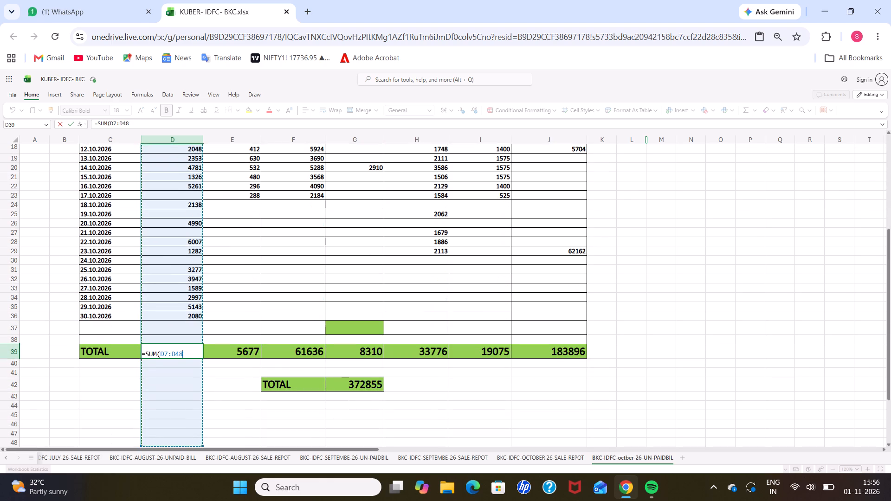
pyautogui.hotkey('shift', 'Up')
pyautogui.hotkey('shift', 'Up')
pyautogui.hotkey('shift', 'Up')
pyautogui.hotkey('shift', 'Up')
pyautogui.hotkey('shift', 'Up')
pyautogui.hotkey('shift', 'Up')
pyautogui.hotkey('shift', 'Up')
pyautogui.hotkey('shift', 'Up')
pyautogui.hotkey('shift', 'Up')
pyautogui.hotkey('shift', 'Up')
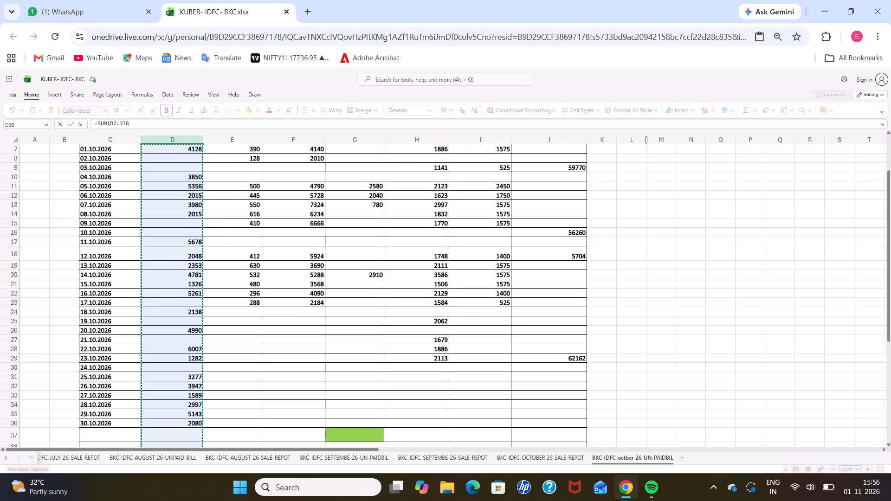
pyautogui.hotkey('shift', 'Up')
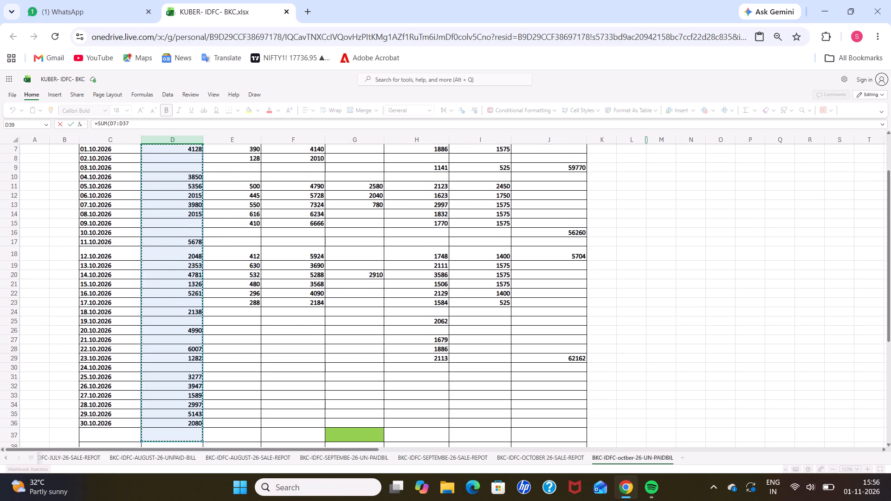
pyautogui.hotkey('shift', ')')
pyautogui.press('Return')
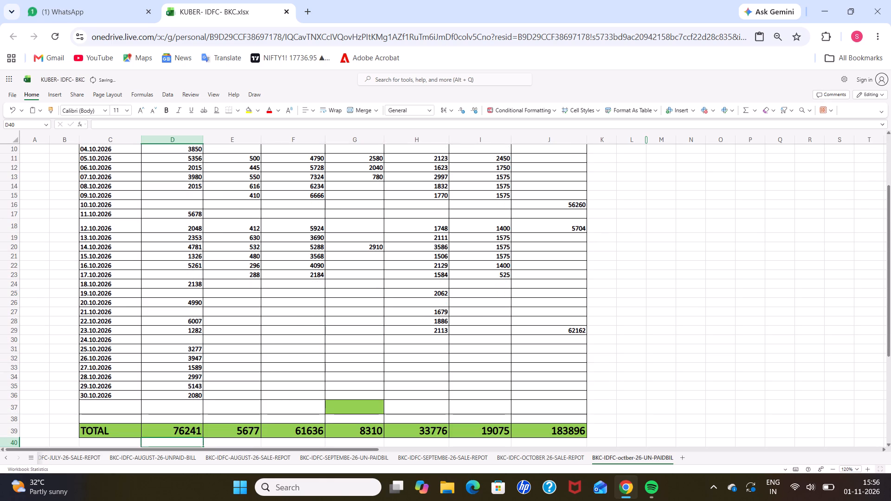
pyautogui.press('Right')
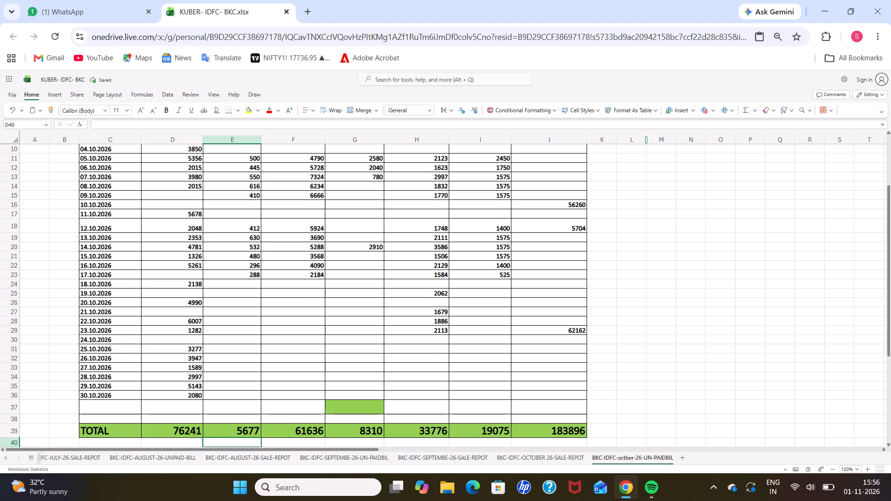
pyautogui.press('Up')
pyautogui.press('Up')
pyautogui.press('Up')
pyautogui.press('Up')
pyautogui.press('Up')
pyautogui.press('Up')
pyautogui.press('Up')
pyautogui.press('Up')
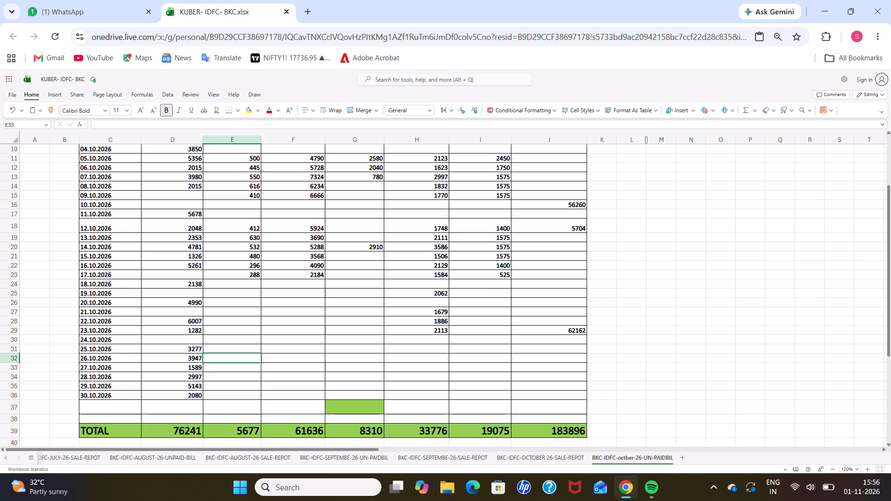
pyautogui.press('Up')
pyautogui.press('Up')
pyautogui.press('Up')
pyautogui.press('Up')
pyautogui.press('Up')
pyautogui.press('Up')
pyautogui.press('Up')
pyautogui.press('Up')
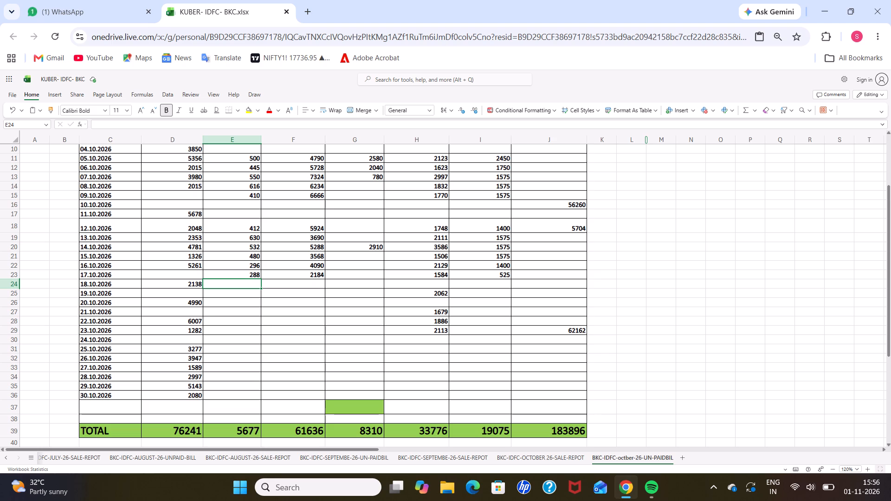
pyautogui.press('Down')
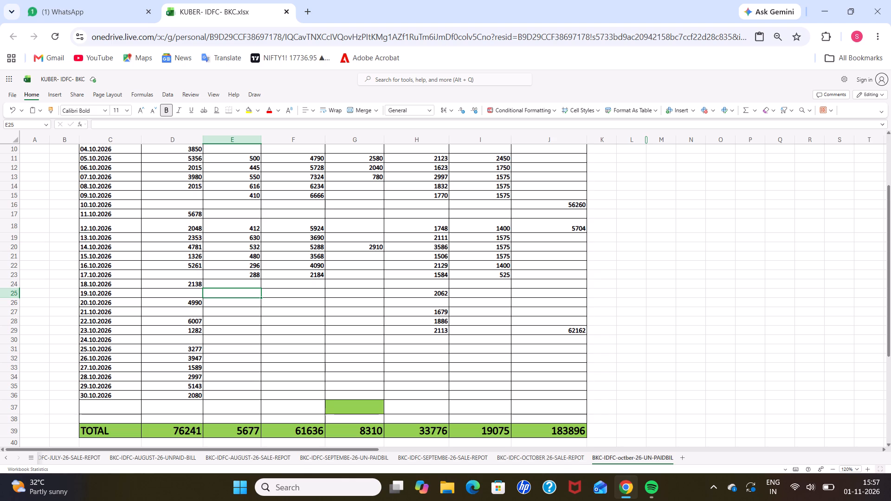
pyautogui.write('410')
pyautogui.press('Return')
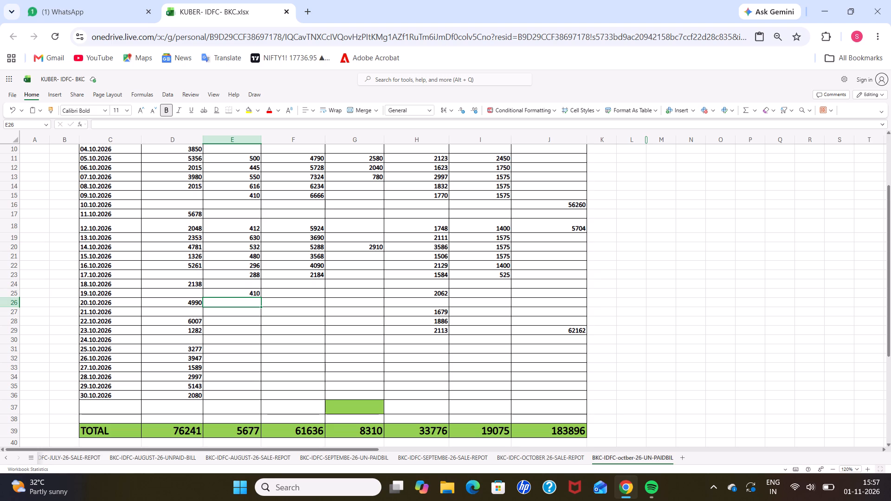
pyautogui.press('Return')
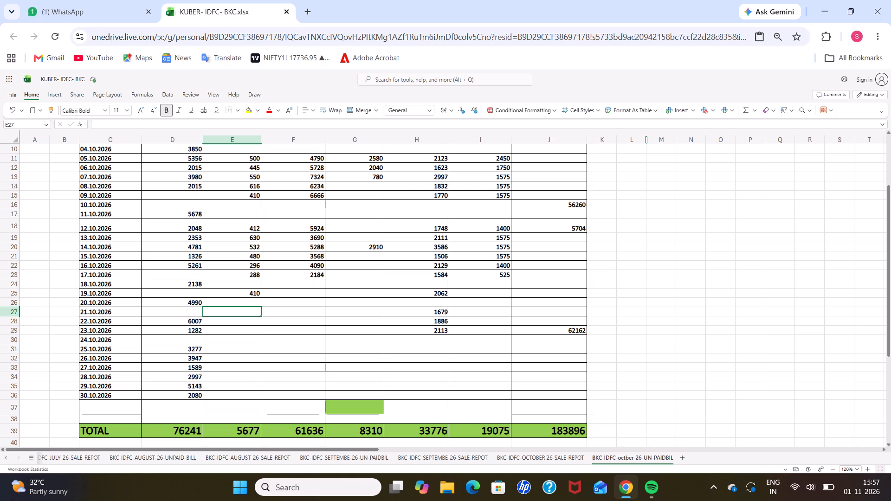
pyautogui.write('410.')
pyautogui.press('BackSpace')
pyautogui.press('Return')
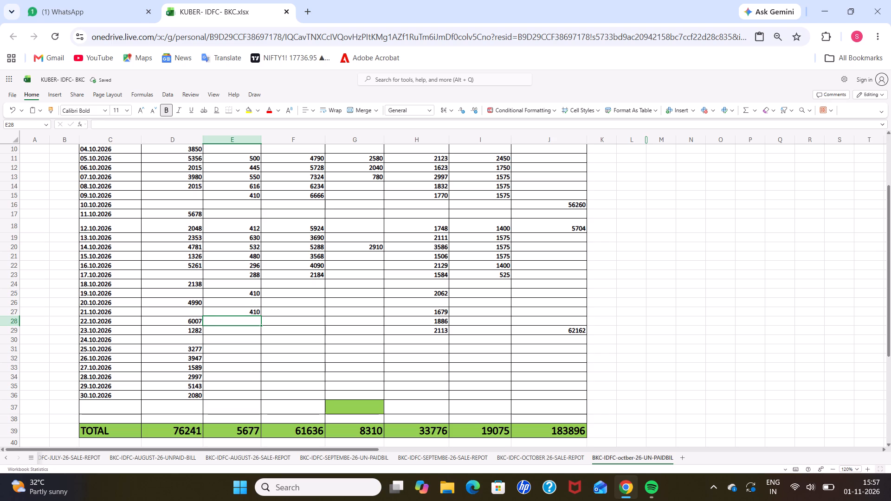
pyautogui.write('530')
pyautogui.press('Return')
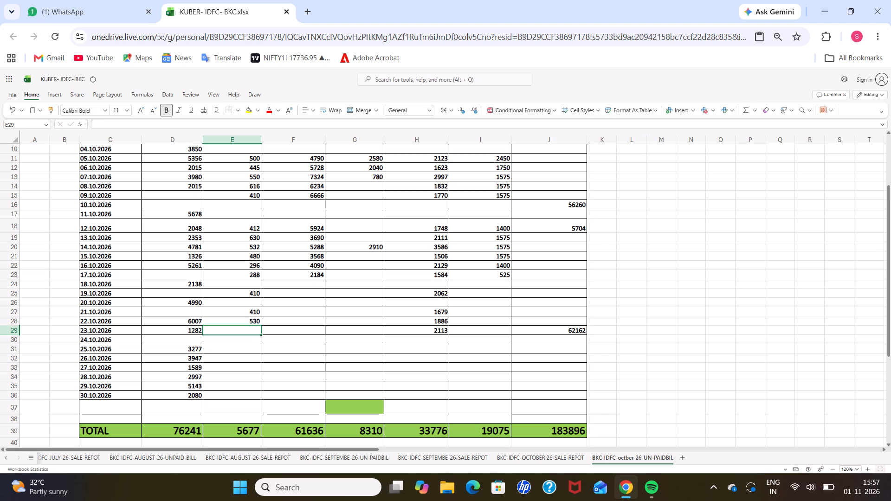
pyautogui.write('410')
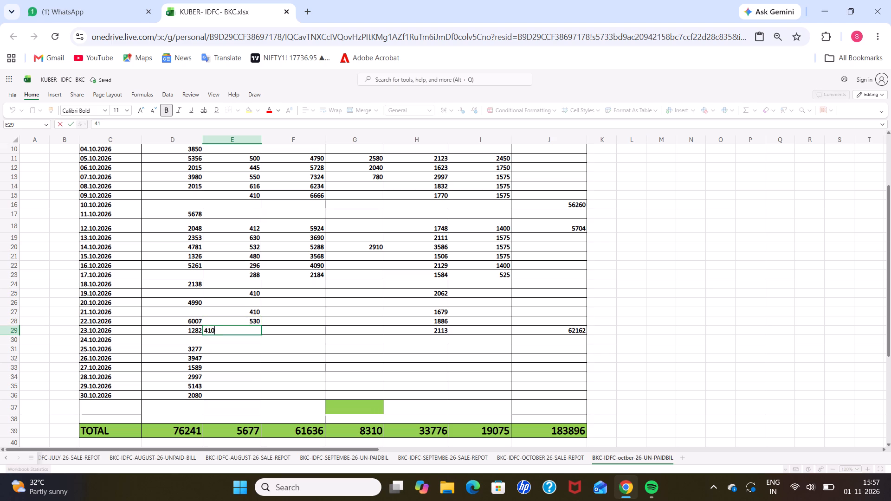
pyautogui.press('Return')
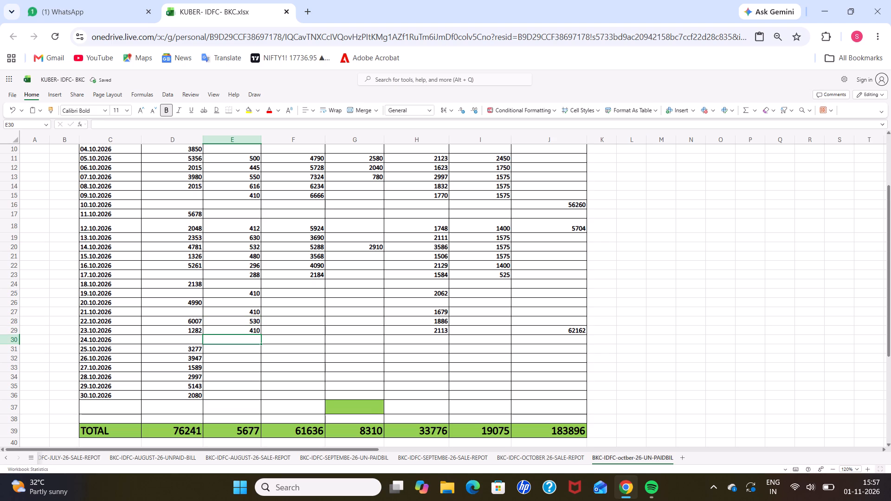
pyautogui.press('Return')
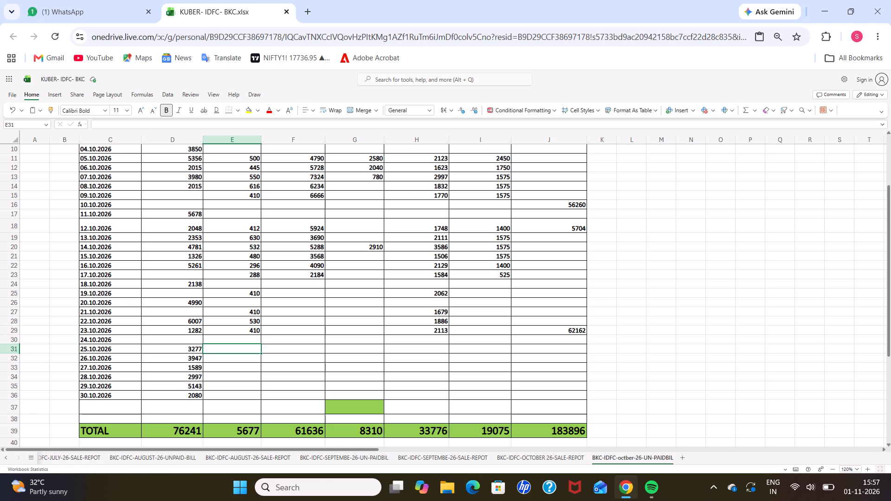
pyautogui.press('Return')
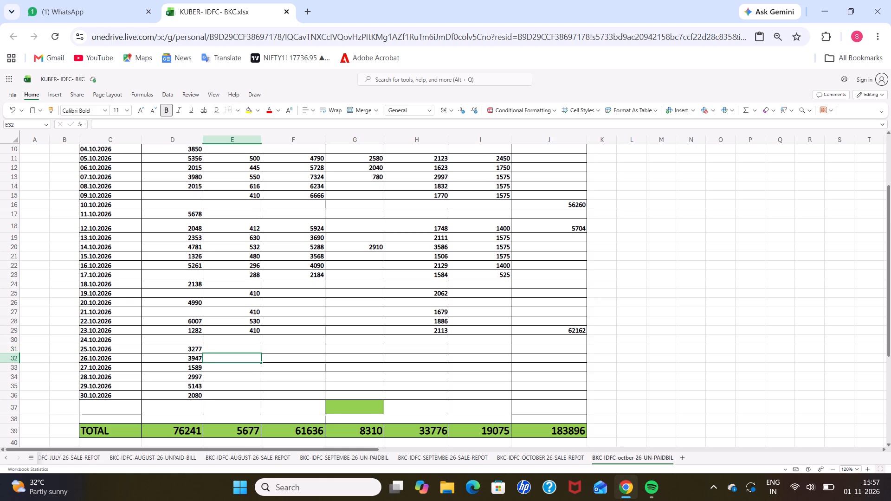
pyautogui.write('410')
pyautogui.press('Return')
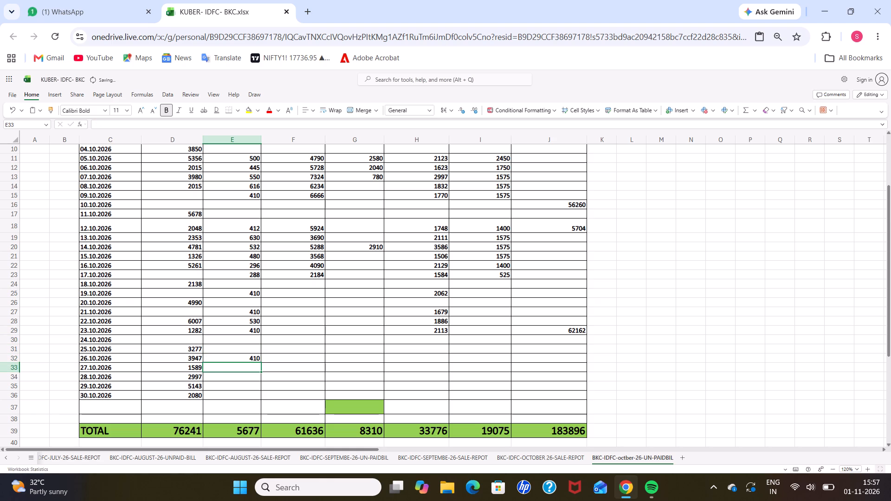
pyautogui.write('800')
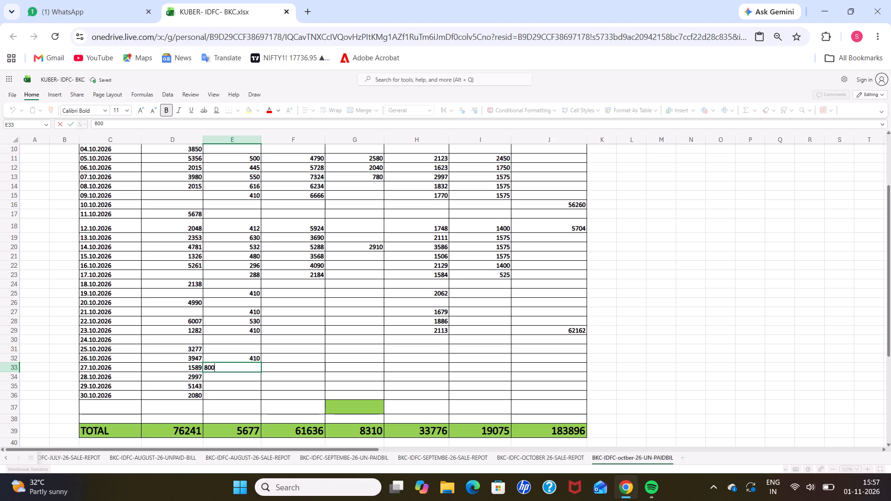
pyautogui.press('Return')
pyautogui.write('420')
pyautogui.press('Return')
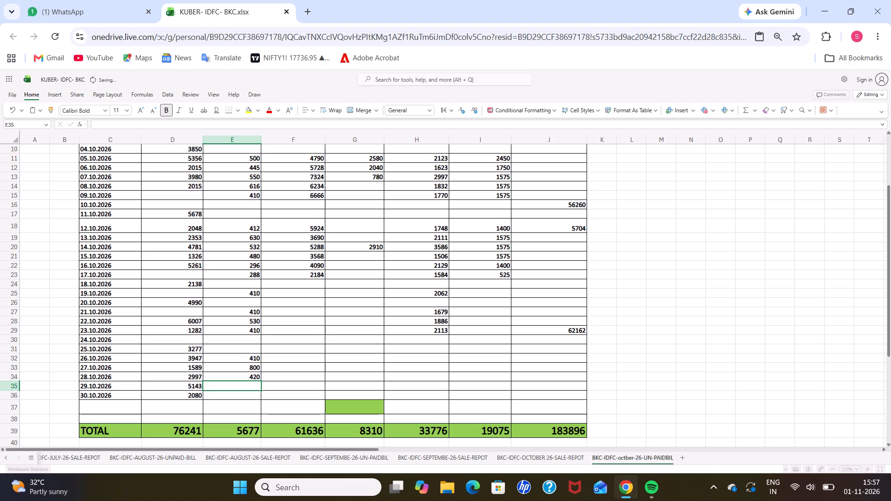
pyautogui.write('460')
pyautogui.press('Return')
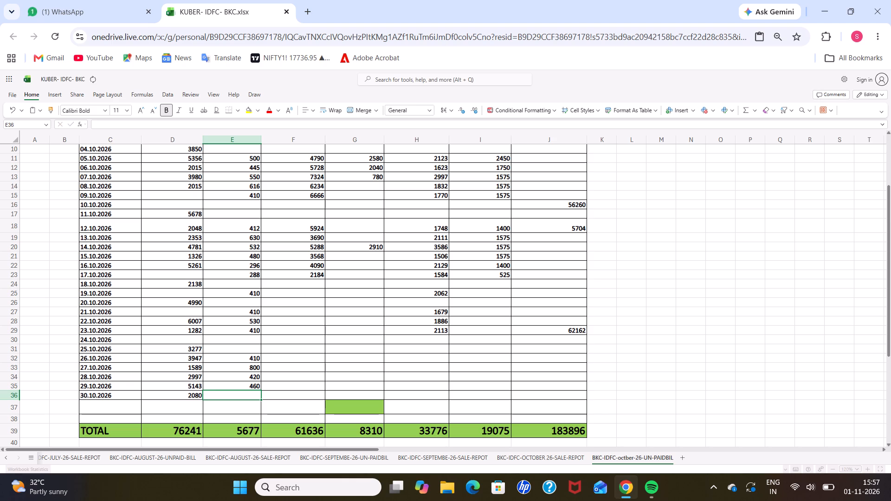
pyautogui.write('380')
pyautogui.press('Return')
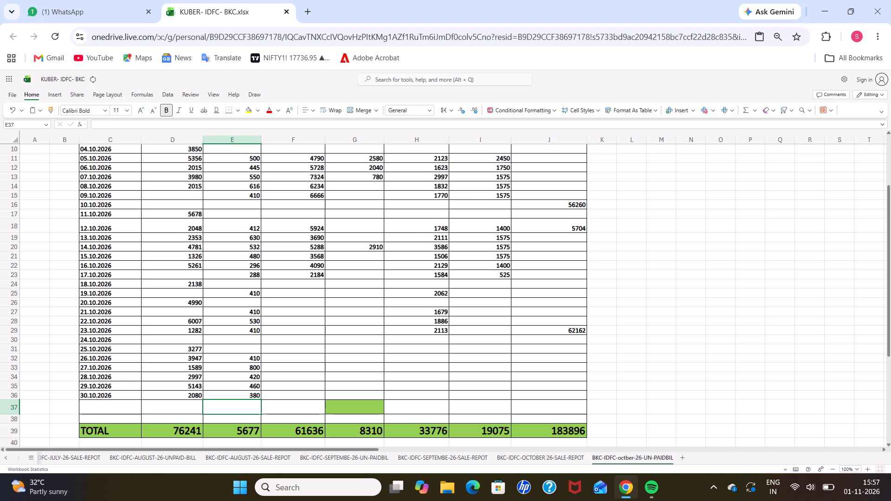
pyautogui.press('Left')
pyautogui.press('Left')
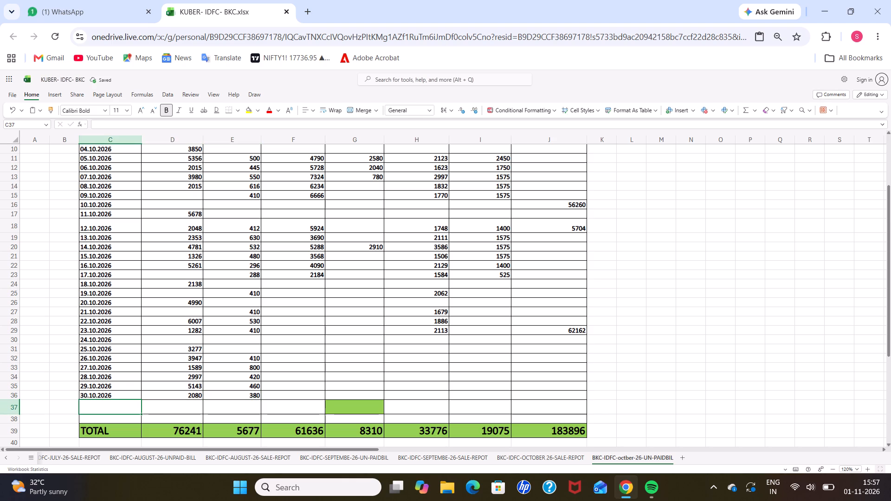
pyautogui.write('31.10.')
pyautogui.write('2026')
pyautogui.press('Right')
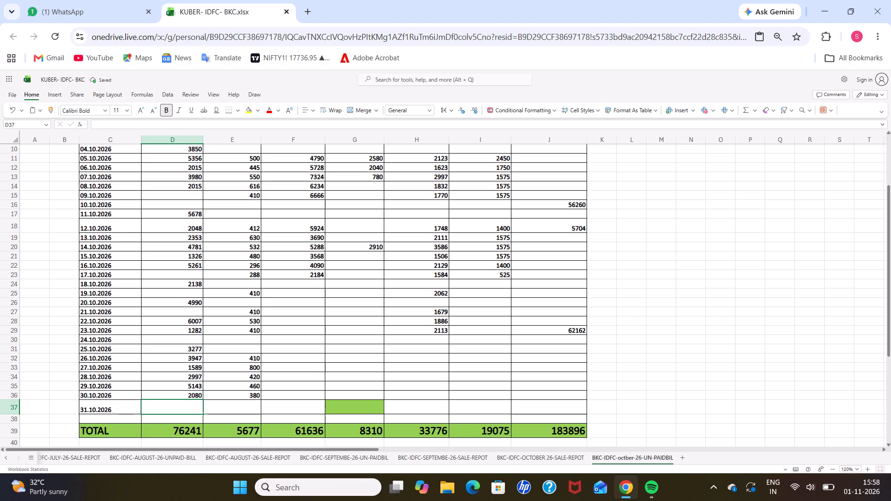
pyautogui.press('Right')
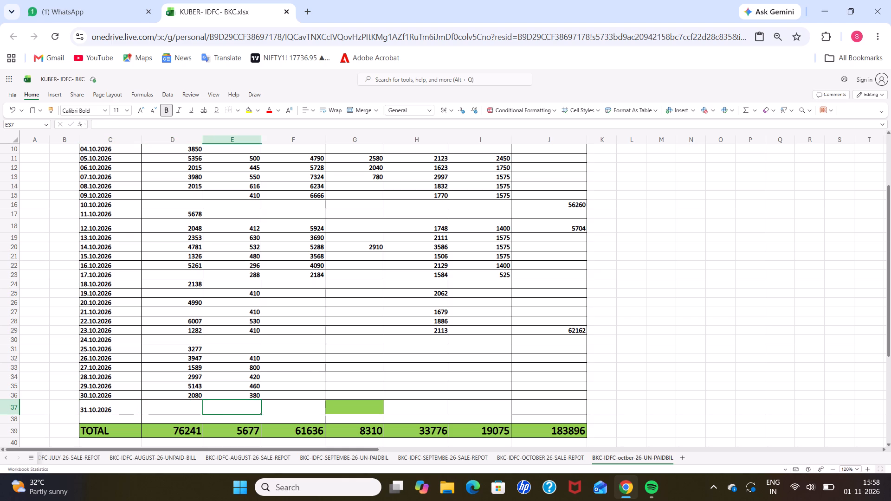
pyautogui.write('410')
pyautogui.press('Return')
pyautogui.press('Right')
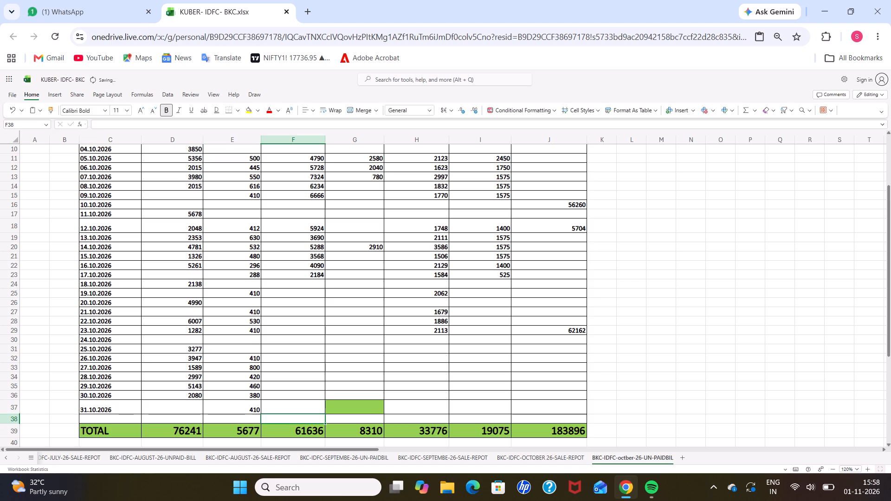
pyautogui.press('Up')
pyautogui.press('Up')
pyautogui.press('Up')
pyautogui.press('Down')
pyautogui.press('Down')
pyautogui.press('Down')
pyautogui.press('Down')
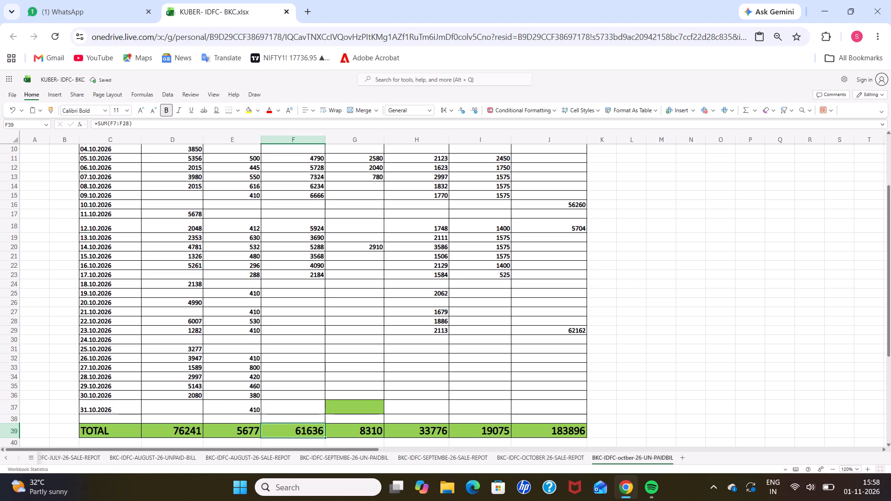
pyautogui.press('Left')
pyautogui.press('=')
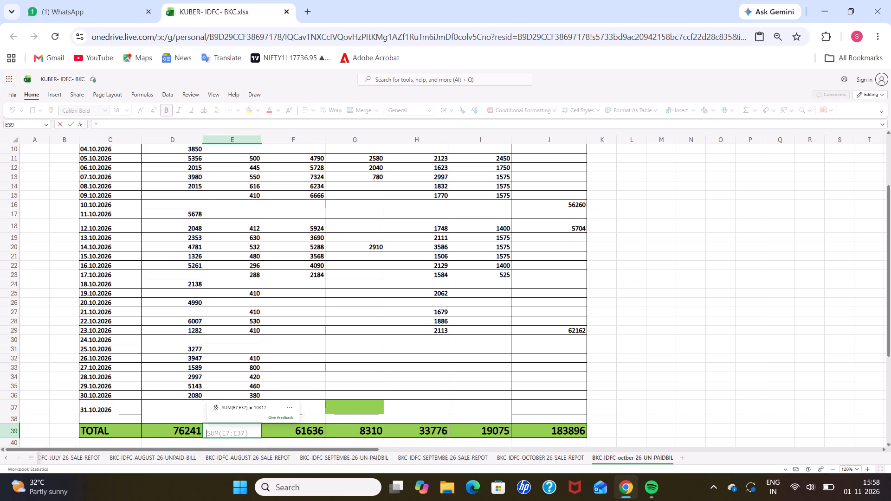
pyautogui.press('=')
pyautogui.press('BackSpace')
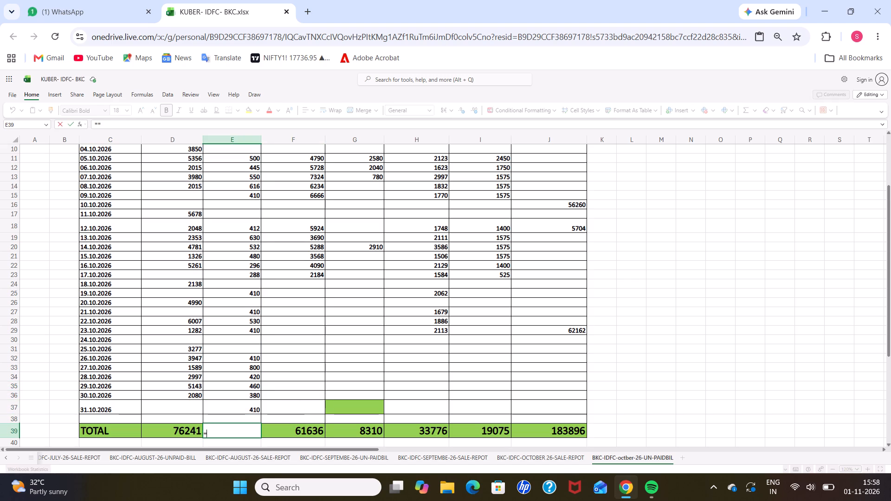
pyautogui.press('BackSpace')
pyautogui.write('=SUM')
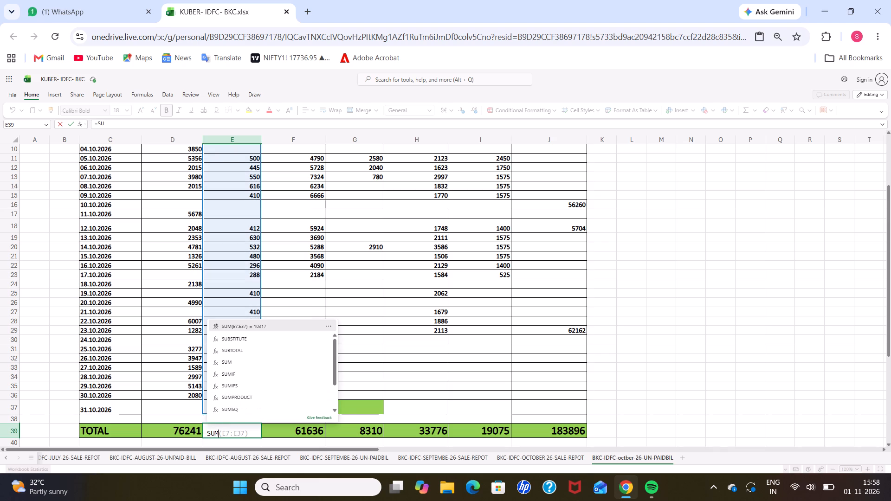
pyautogui.hotkey('shift', '(')
pyautogui.press('Up')
pyautogui.press('Up')
pyautogui.press('Up')
pyautogui.press('Up')
pyautogui.press('Up')
pyautogui.press('Up')
pyautogui.press('Up')
pyautogui.press('Up')
pyautogui.press('Up')
pyautogui.press('Up')
pyautogui.press('Up')
pyautogui.press('Up')
pyautogui.press('Up')
pyautogui.press('Up')
pyautogui.press('Up')
pyautogui.press('Up')
pyautogui.press('Up')
pyautogui.press('Up')
pyautogui.press('Up')
pyautogui.press('Up')
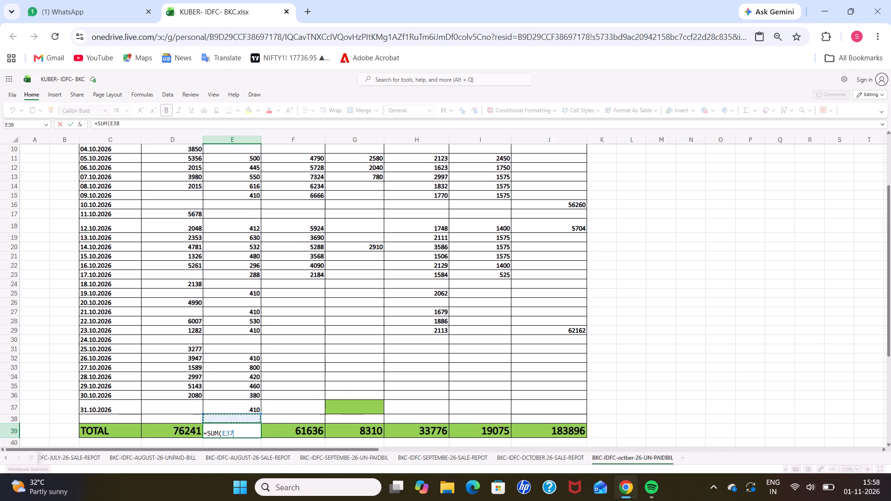
pyautogui.press('Down')
pyautogui.press('Down')
pyautogui.press('Down')
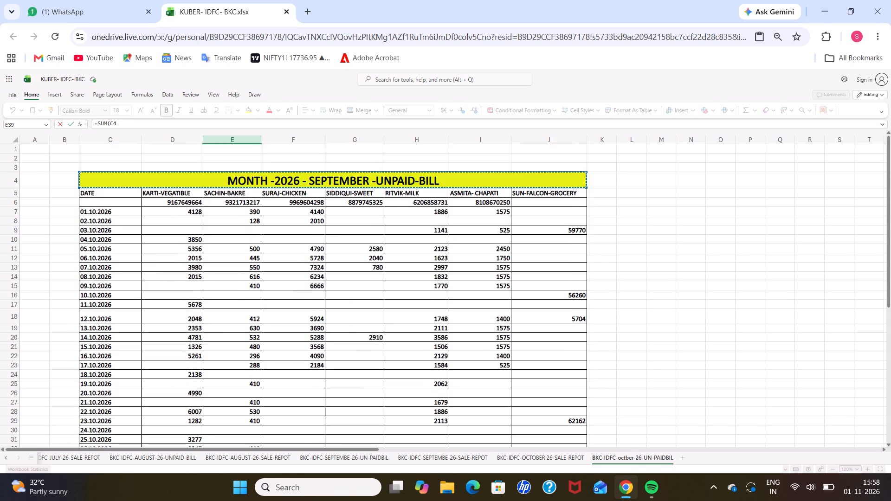
pyautogui.press('Down')
pyautogui.press('Down')
pyautogui.press('Down')
pyautogui.hotkey('shift', 'Down')
pyautogui.hotkey('shift', 'Down')
pyautogui.hotkey('shift', 'Down')
pyautogui.hotkey('shift', 'Down')
pyautogui.hotkey('shift', 'Down')
pyautogui.hotkey('shift', 'Down')
pyautogui.hotkey('shift', 'Down')
pyautogui.hotkey('shift', 'Down')
pyautogui.hotkey('shift', 'Down')
pyautogui.hotkey('shift', 'Down')
pyautogui.hotkey('shift', 'Down')
pyautogui.hotkey('shift', 'Down')
pyautogui.hotkey('shift', 'Down')
pyautogui.hotkey('shift', 'Down')
pyautogui.hotkey('shift', 'Down')
pyautogui.hotkey('shift', 'Down')
pyautogui.hotkey('shift', 'Down')
pyautogui.hotkey('shift', 'Down')
pyautogui.hotkey('shift', 'Down')
pyautogui.hotkey('shift', 'Down')
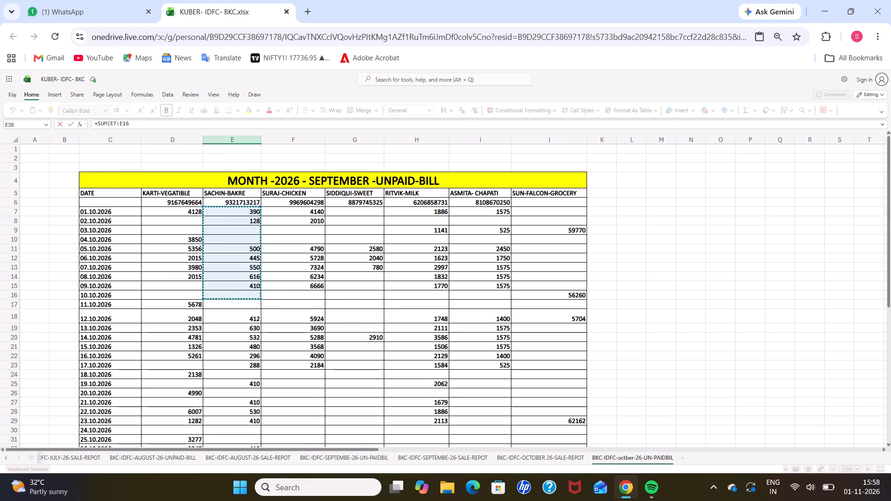
pyautogui.hotkey('shift', 'Down')
pyautogui.hotkey('shift', 'Down')
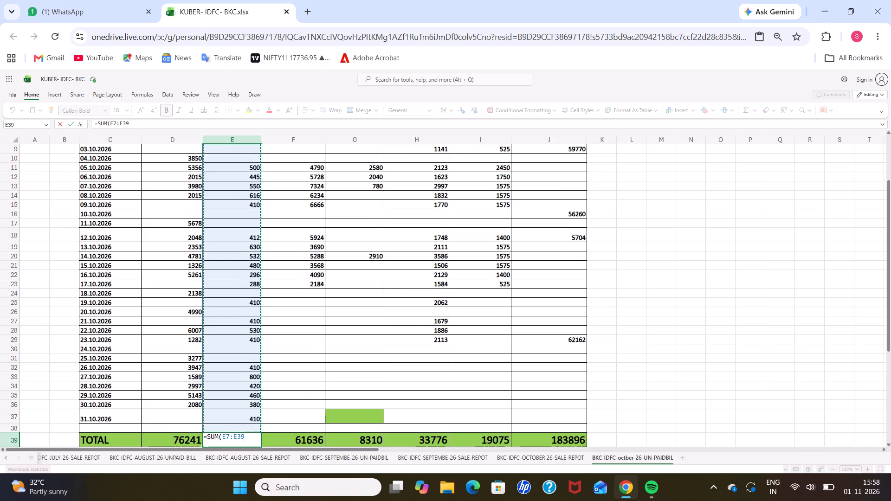
pyautogui.hotkey('shift', 'Up')
pyautogui.hotkey('shift', 'Up')
pyautogui.hotkey('shift', ')')
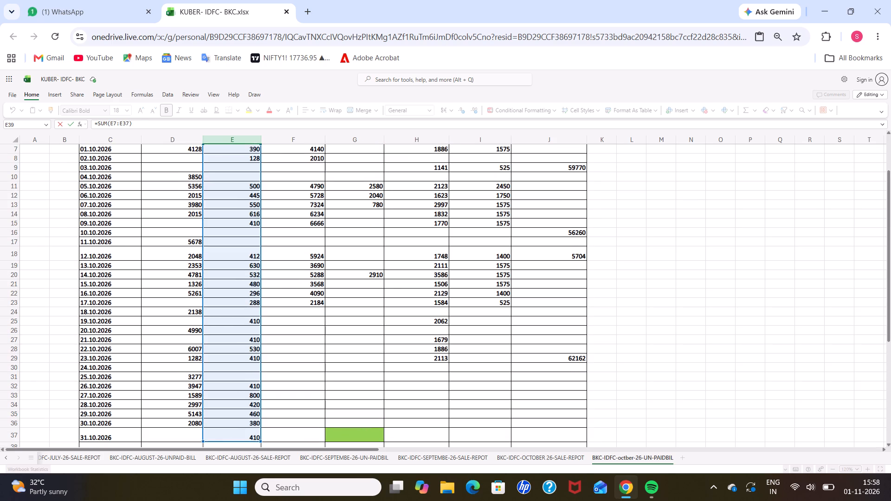
pyautogui.press('Return')
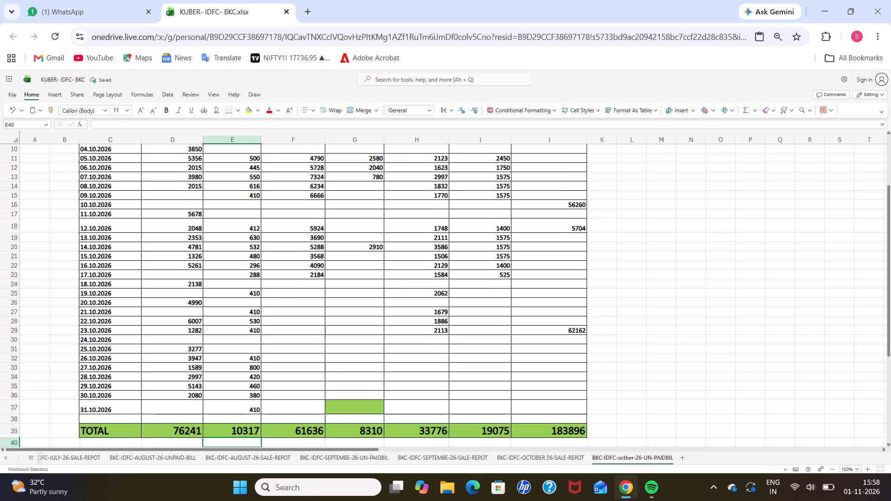
# Enter the SURAJ-CHICKEN amounts 3064 for 19.10.2026, 4894 for 21.10.2026, 5334 for 22.10.2026 and 5278 for 23.10.2026.
pyautogui.press('Right')
pyautogui.press('Up')
pyautogui.press('Up')
pyautogui.press('Up')
pyautogui.press('Up')
pyautogui.press('Up')
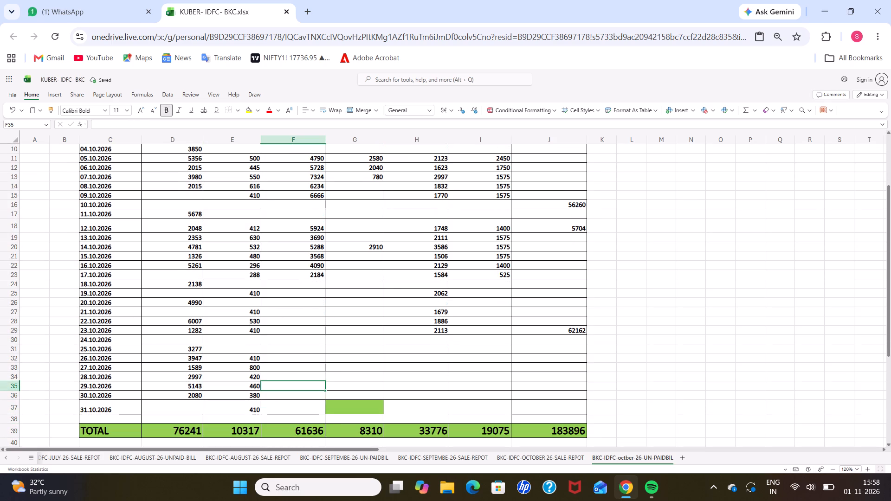
pyautogui.press('Up')
pyautogui.press('Up')
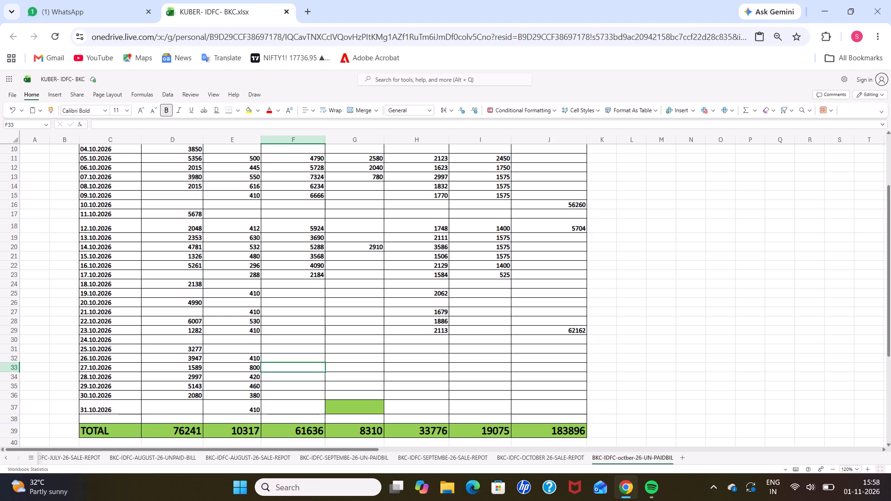
pyautogui.press('Up')
pyautogui.press('Up')
pyautogui.press('Up')
pyautogui.press('Up')
pyautogui.press('Up')
pyautogui.press('Up')
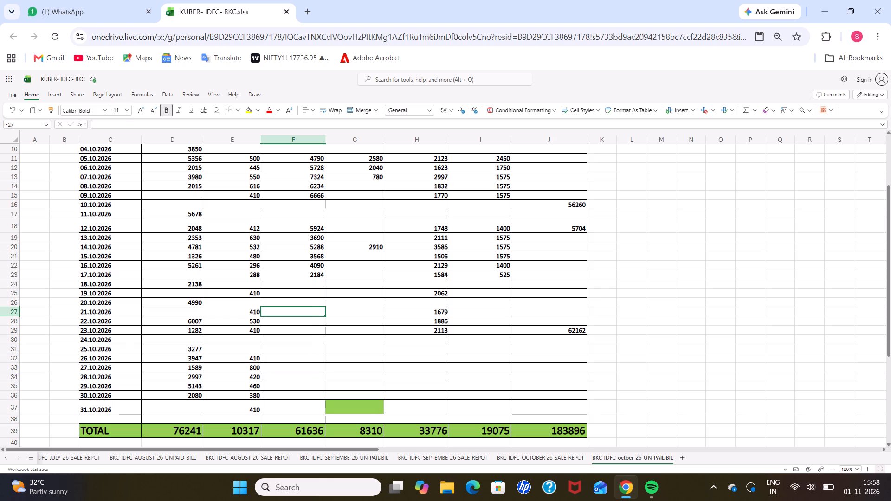
pyautogui.press('Up')
pyautogui.press('Up')
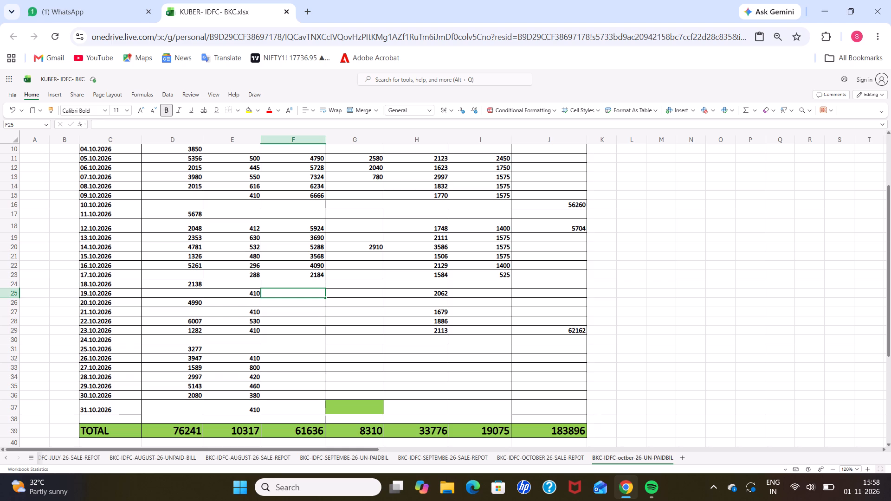
pyautogui.write('30')
pyautogui.write('64')
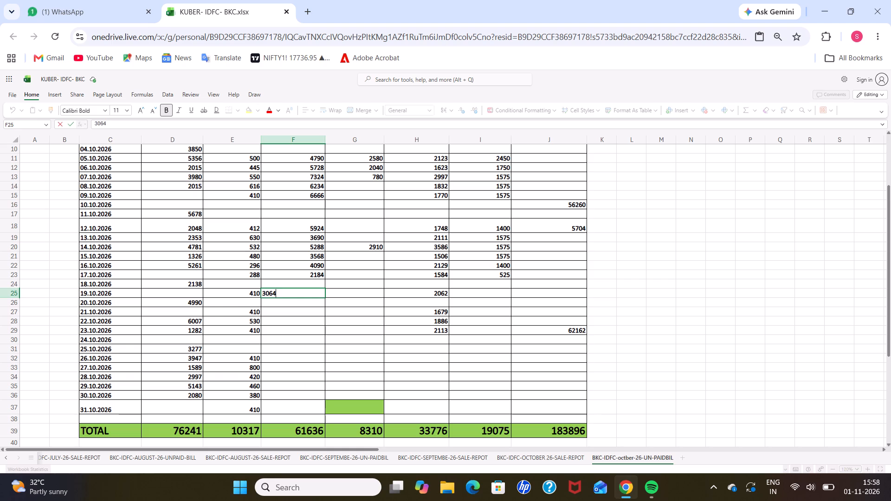
pyautogui.press('Down')
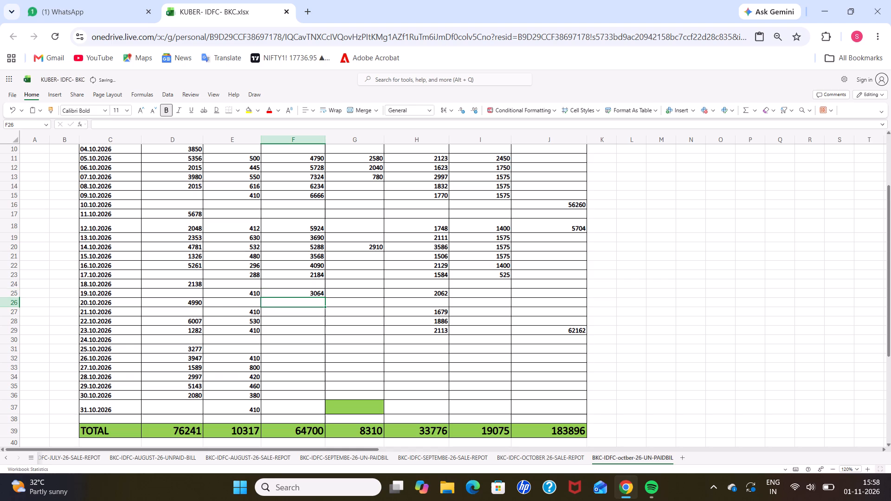
pyautogui.press('Down')
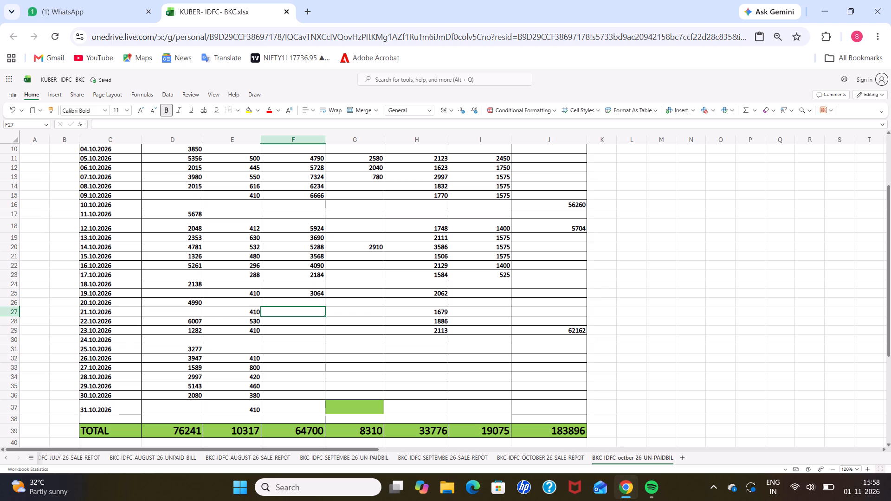
pyautogui.write('48')
pyautogui.write('94')
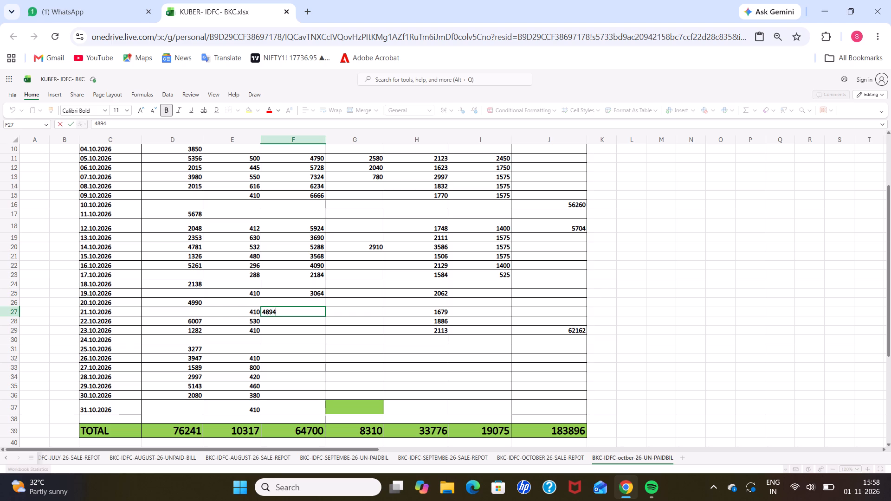
pyautogui.press('Return')
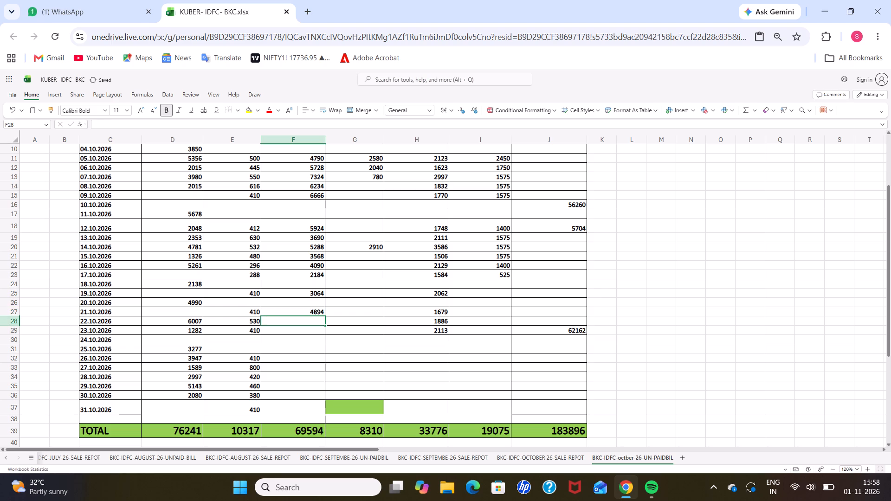
pyautogui.write('5334')
pyautogui.press('Return')
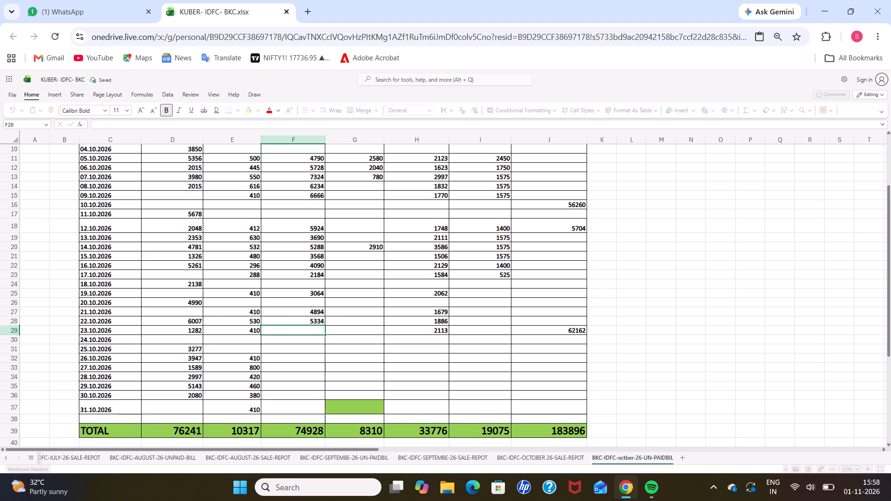
pyautogui.write('52')
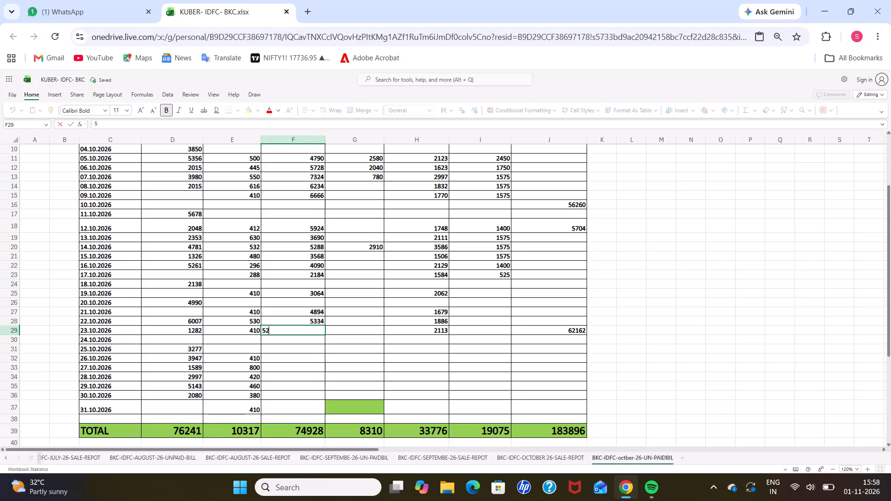
pyautogui.write('78')
pyautogui.press('Return')
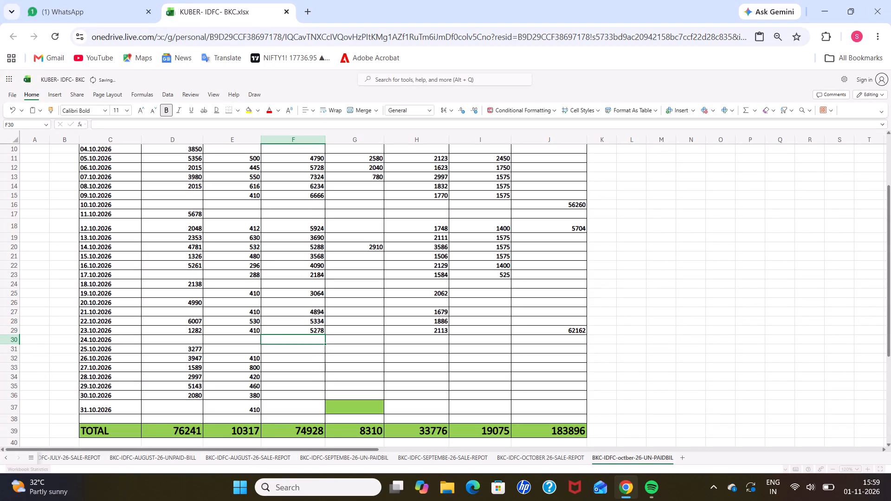
# Enter the SURAJ-CHICKEN amounts 4770, 6086, 5820, 5895, 6448 and 2677 for 26.10.2026 through 31.10.2026.
pyautogui.press('Return')
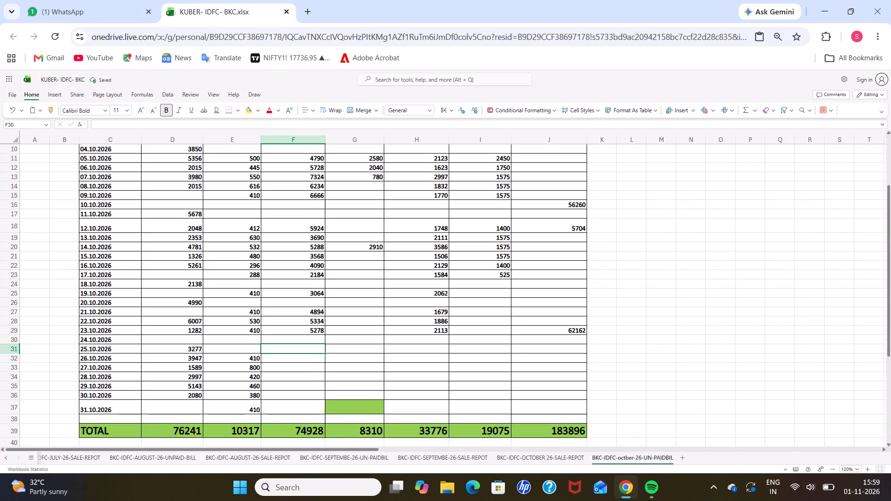
pyautogui.press('Return')
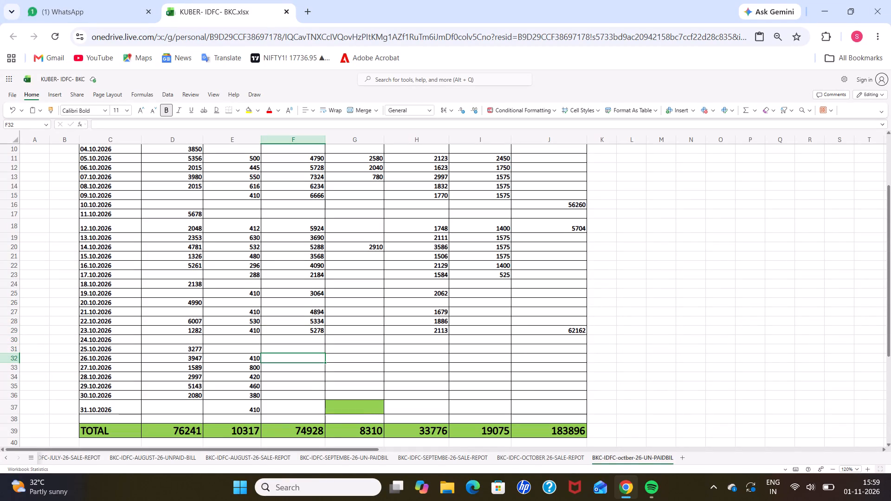
pyautogui.write('4770')
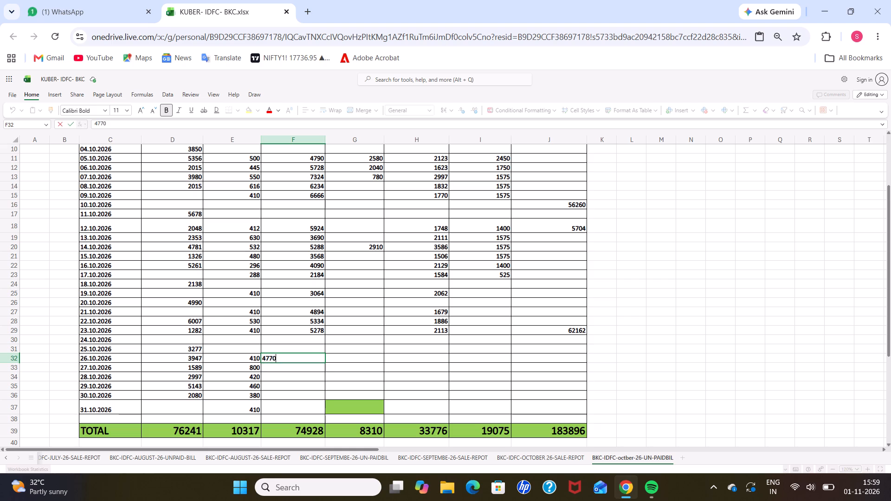
pyautogui.press('Return')
pyautogui.write('60')
pyautogui.write('86')
pyautogui.press('Return')
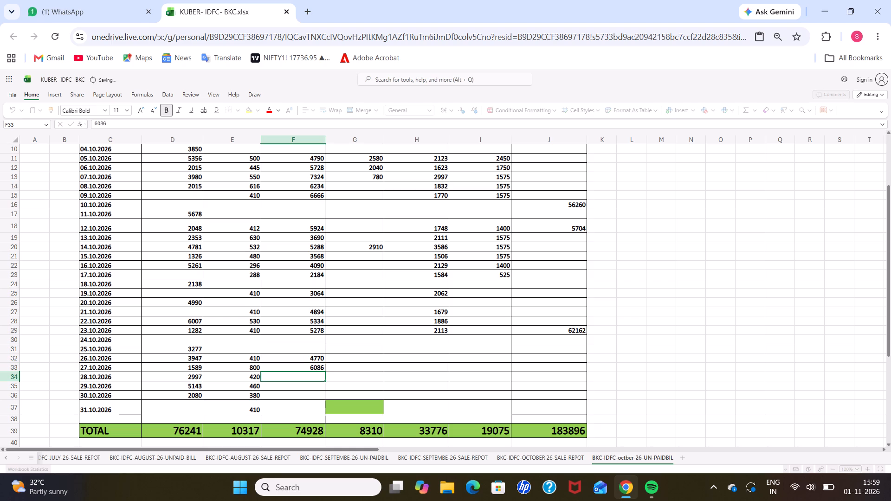
pyautogui.write('58')
pyautogui.write('20')
pyautogui.press('Return')
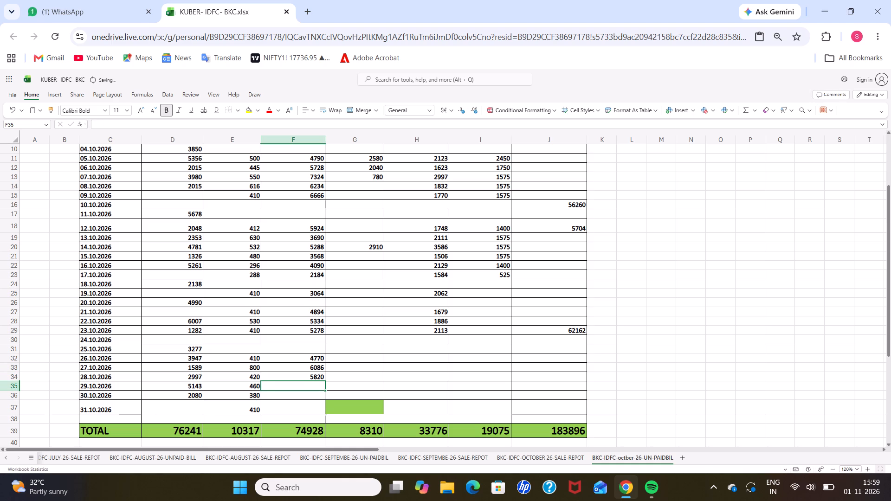
pyautogui.write('58')
pyautogui.write('95')
pyautogui.press('Return')
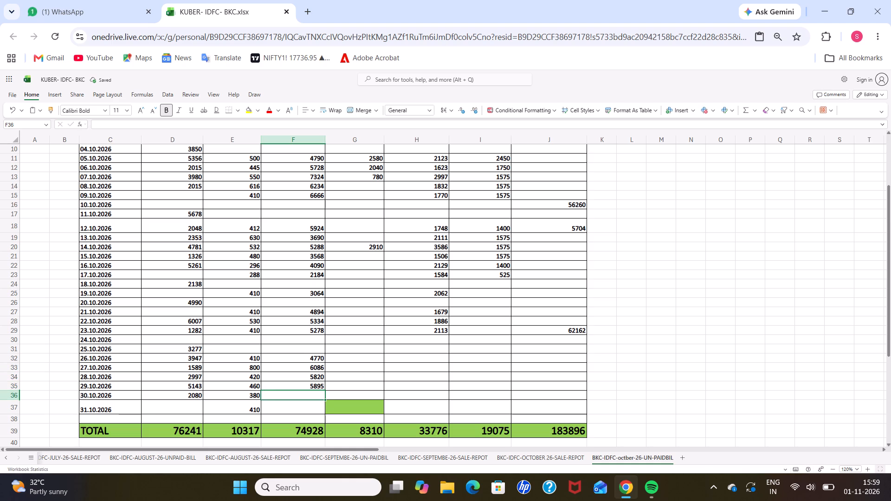
pyautogui.write('6448')
pyautogui.press('Return')
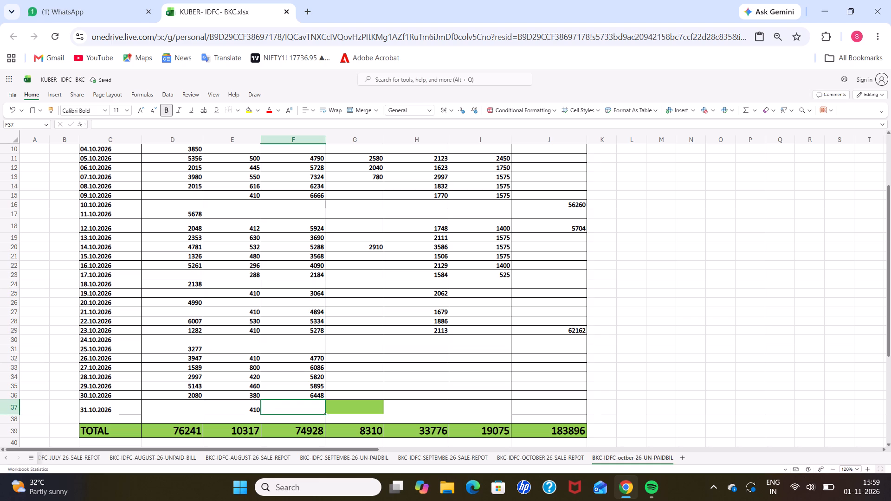
pyautogui.write('26')
pyautogui.write('77')
pyautogui.press('Return')
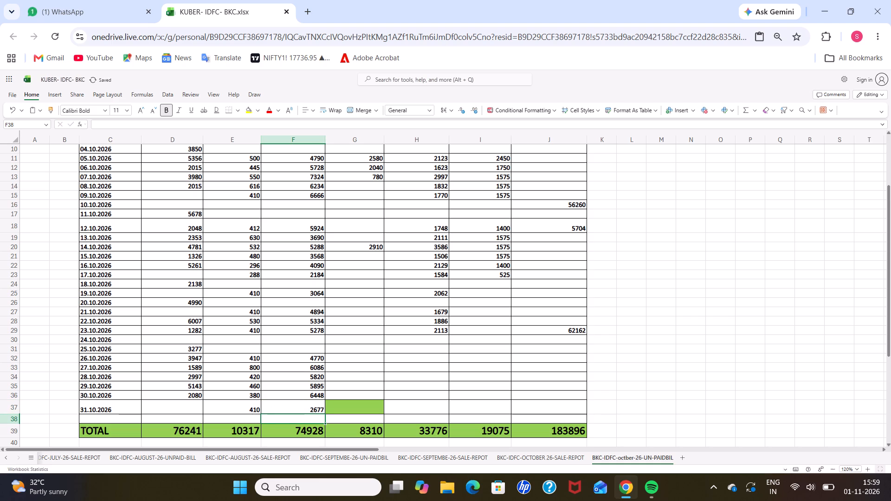
# Replace the SURAJ-CHICKEN total with a SUM formula over F7:F37.
pyautogui.press('Return')
pyautogui.press('=')
pyautogui.write('SUM')
pyautogui.hotkey('shift', '(')
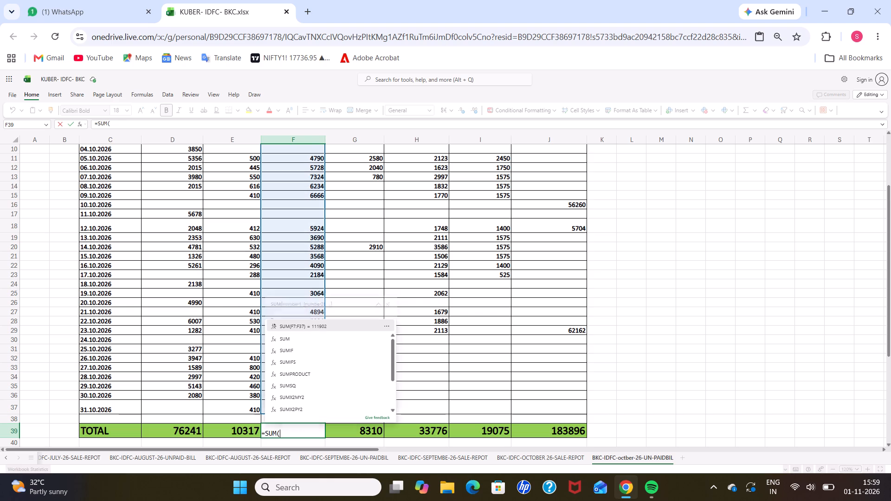
pyautogui.press('Up')
pyautogui.press('Up')
pyautogui.press('Up')
pyautogui.press('Up')
pyautogui.press('Up')
pyautogui.press('Up')
pyautogui.press('Up')
pyautogui.press('Up')
pyautogui.press('Up')
pyautogui.press('Up')
pyautogui.press('Up')
pyautogui.press('Up')
pyautogui.press('Up')
pyautogui.press('Up')
pyautogui.press('Up')
pyautogui.press('Up')
pyautogui.press('Up')
pyautogui.press('Up')
pyautogui.press('Up')
pyautogui.press('Up')
pyautogui.press('Up')
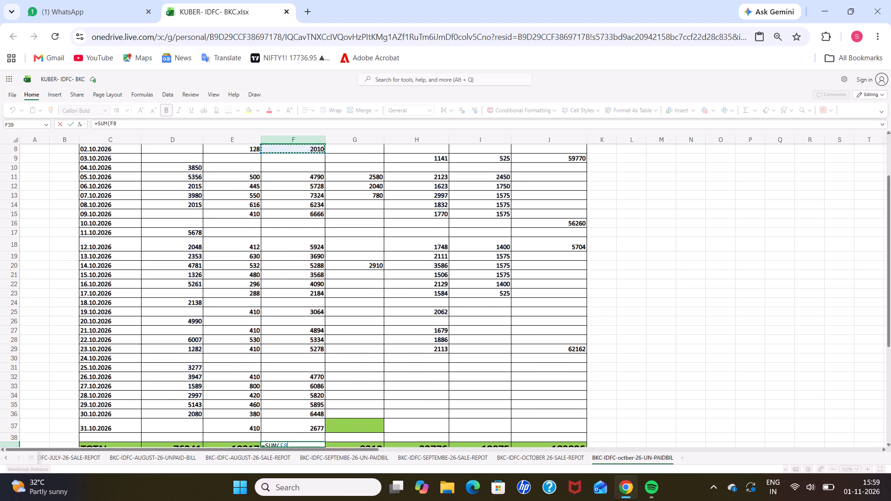
pyautogui.press('Up')
pyautogui.press('Up')
pyautogui.press('Up')
pyautogui.press('Up')
pyautogui.press('Down')
pyautogui.press('Down')
pyautogui.press('Down')
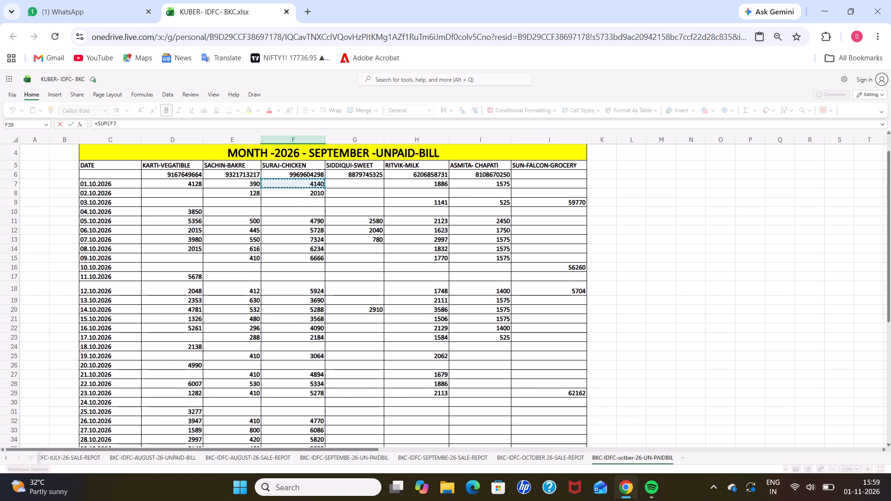
pyautogui.hotkey('shift', 'Down')
pyautogui.hotkey('shift', 'Down')
pyautogui.hotkey('shift', 'Down')
pyautogui.hotkey('shift', 'Down')
pyautogui.hotkey('shift', 'Down')
pyautogui.hotkey('shift', 'Down')
pyautogui.hotkey('shift', 'Down')
pyautogui.hotkey('shift', 'Down')
pyautogui.hotkey('shift', 'Down')
pyautogui.hotkey('shift', 'Down')
pyautogui.hotkey('shift', 'Down')
pyautogui.hotkey('shift', 'Down')
pyautogui.hotkey('shift', 'Down')
pyautogui.hotkey('shift', 'Down')
pyautogui.hotkey('shift', 'Down')
pyautogui.hotkey('shift', 'Down')
pyautogui.hotkey('shift', 'Down')
pyautogui.hotkey('shift', 'Down')
pyautogui.hotkey('shift', 'Down')
pyautogui.hotkey('shift', 'Down')
pyautogui.hotkey('shift', 'Up')
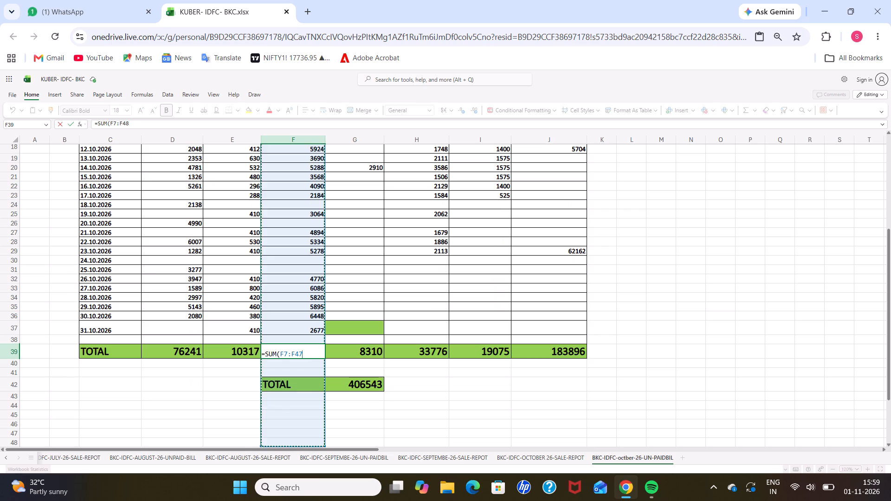
pyautogui.hotkey('shift', 'Up')
pyautogui.hotkey('shift', 'Up')
pyautogui.hotkey('shift', 'Up')
pyautogui.hotkey('shift', 'Up')
pyautogui.hotkey('shift', 'Up')
pyautogui.hotkey('shift', 'Up')
pyautogui.hotkey('shift', 'Up')
pyautogui.hotkey('shift', 'Up')
pyautogui.hotkey('shift', 'Up')
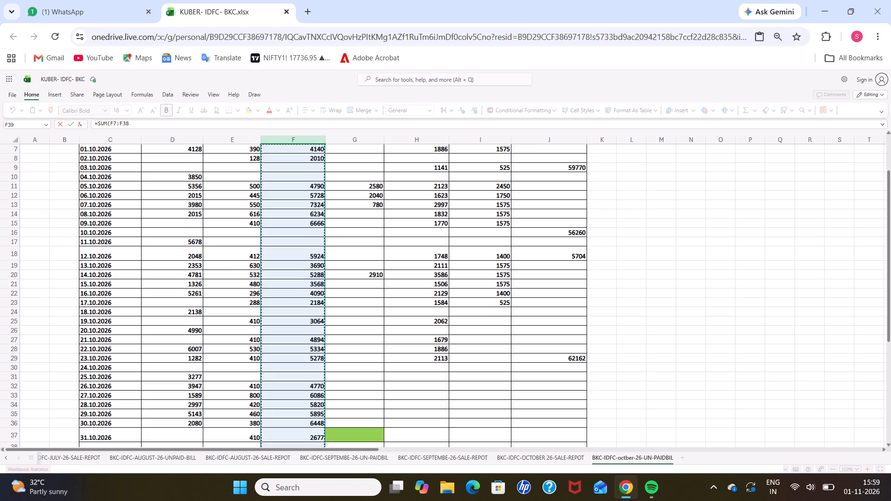
pyautogui.hotkey('shift', 'Up')
pyautogui.hotkey('shift', ')')
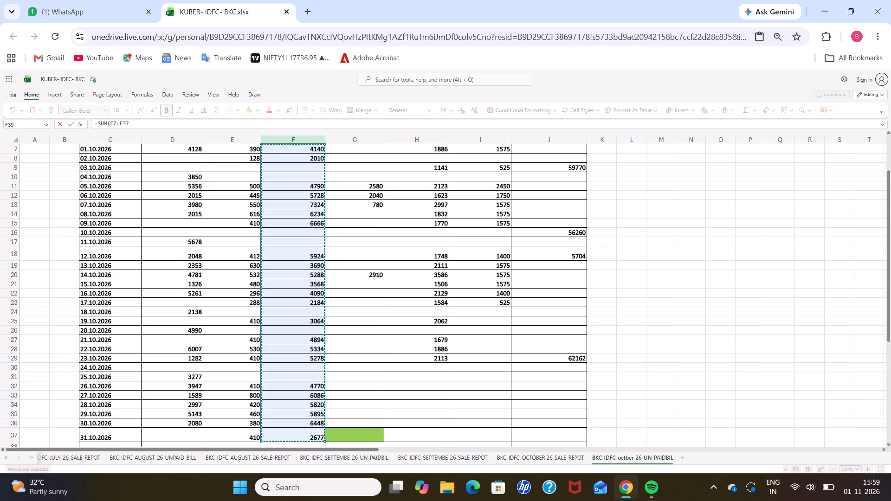
pyautogui.press('Return')
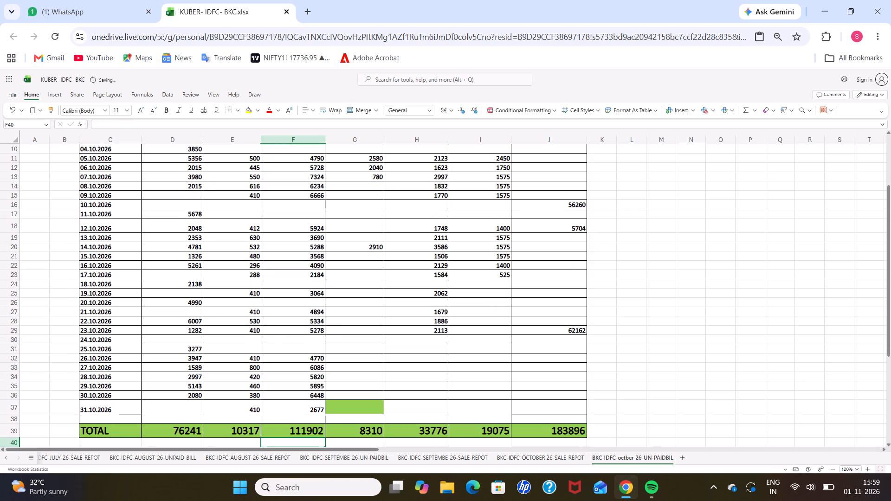
# Review the SURAJ-CHICKEN amounts one by one from 01.10.2026 down to 31.10.2026 and the column's total.
pyautogui.press('Up')
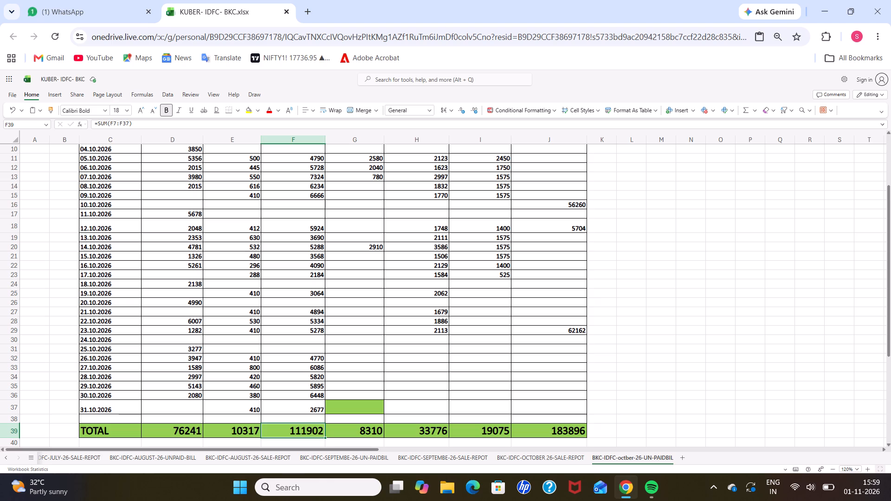
pyautogui.press('Up')
pyautogui.press('Up')
pyautogui.press('Up')
pyautogui.press('Up')
pyautogui.press('Up')
pyautogui.press('Up')
pyautogui.press('Up')
pyautogui.press('Up')
pyautogui.press('Up')
pyautogui.press('Up')
pyautogui.press('Up')
pyautogui.press('Up')
pyautogui.press('Up')
pyautogui.press('Up')
pyautogui.press('Up')
pyautogui.press('Up')
pyautogui.press('Up')
pyautogui.press('Up')
pyautogui.press('Up')
pyautogui.press('Up')
pyautogui.press('Up')
pyautogui.press('Up')
pyautogui.press('Up')
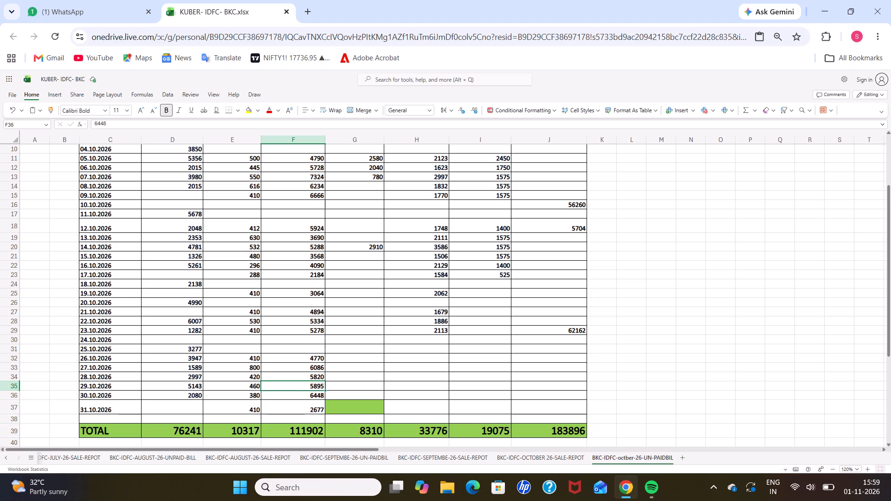
pyautogui.press('Up')
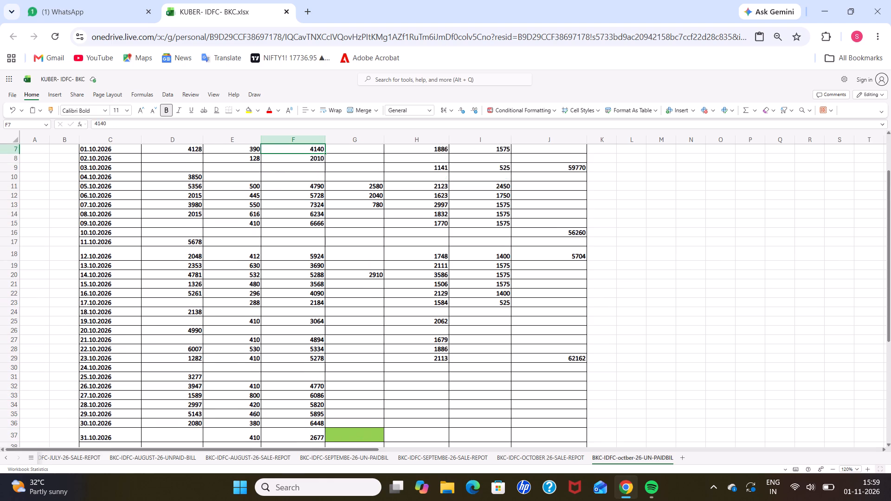
pyautogui.press('Up')
pyautogui.press('Up')
pyautogui.press('Down')
pyautogui.press('Down')
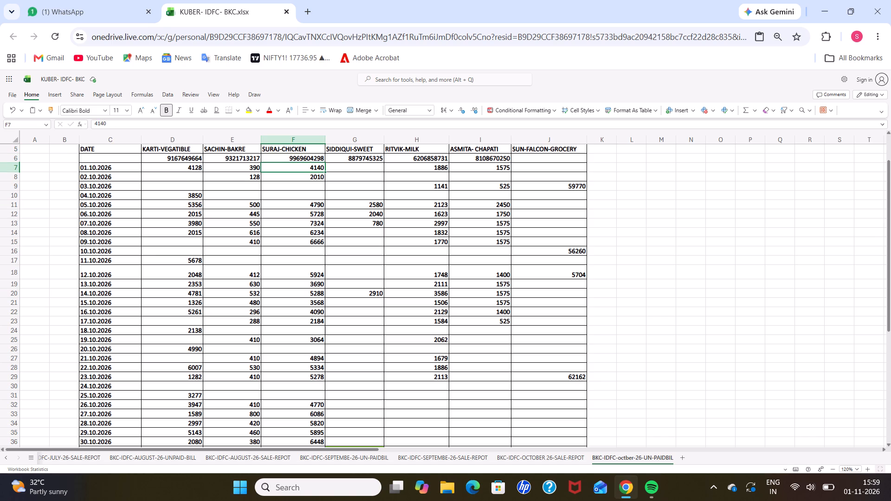
pyautogui.press('Down')
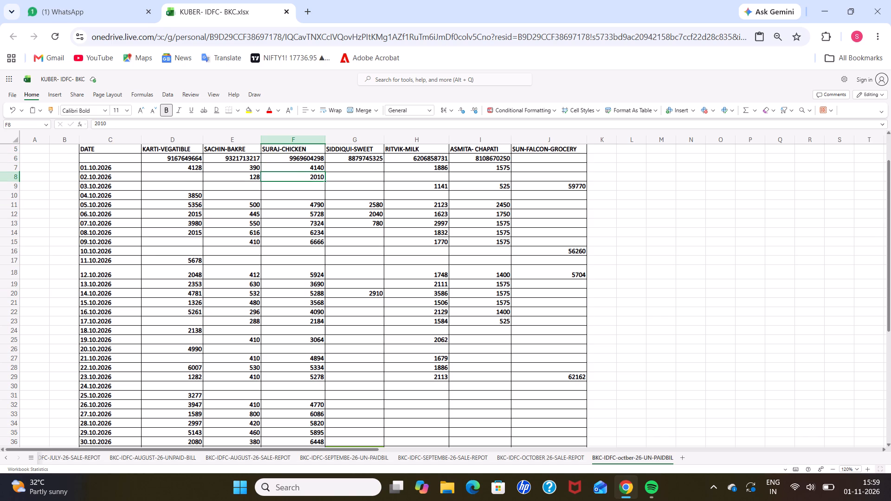
pyautogui.press('Down')
pyautogui.press('Down')
pyautogui.press('Down')
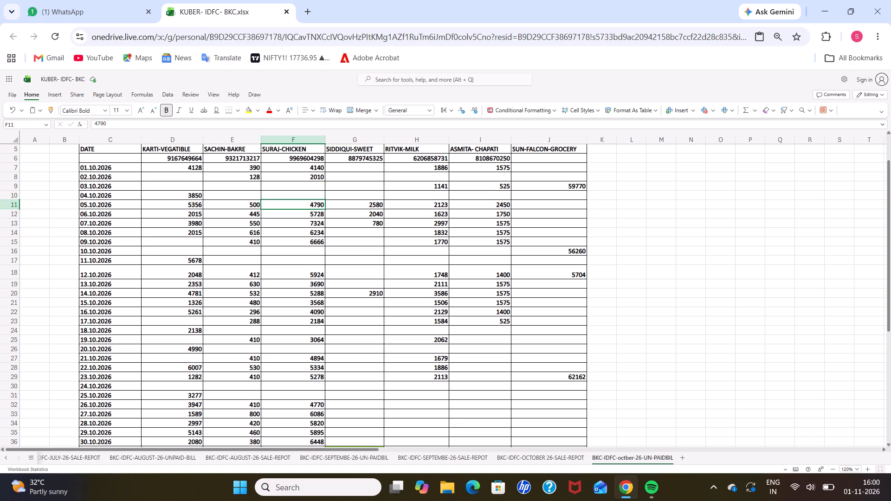
pyautogui.press('Down')
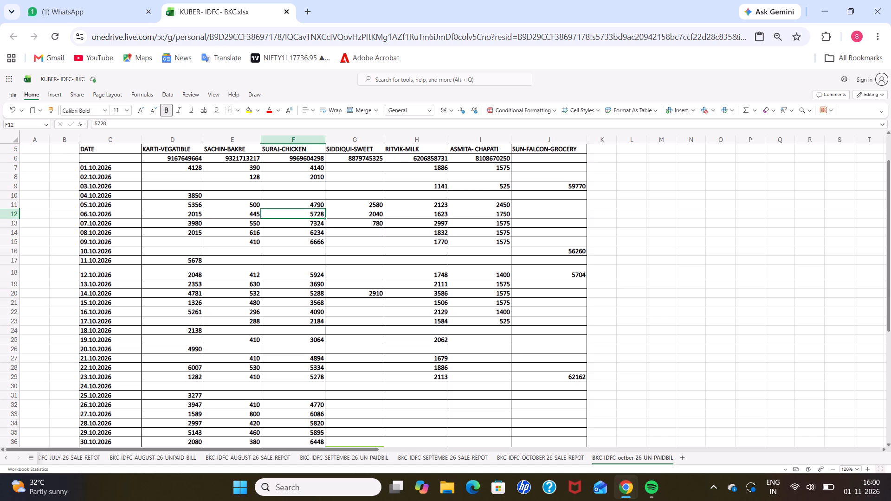
pyautogui.press('Down')
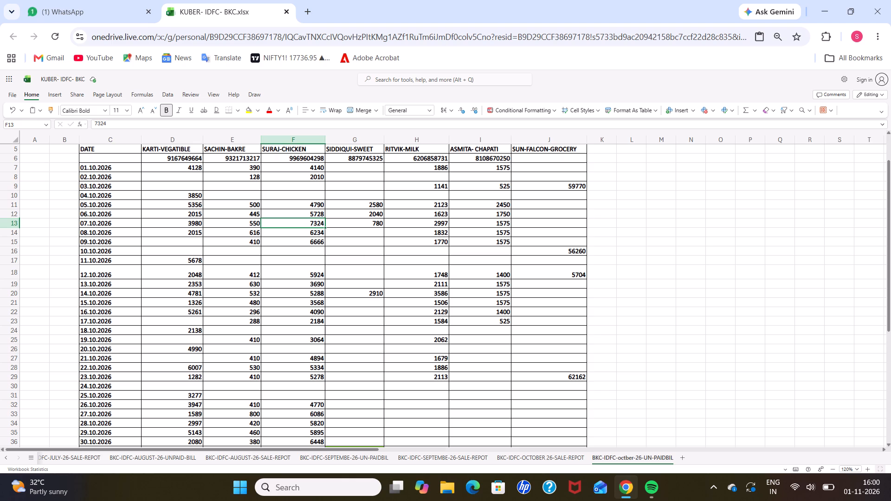
pyautogui.press('Down')
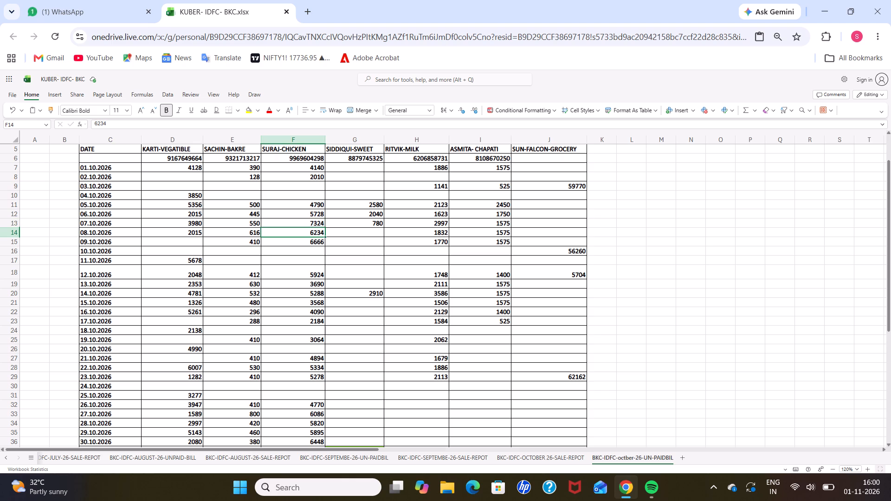
pyautogui.press('Down')
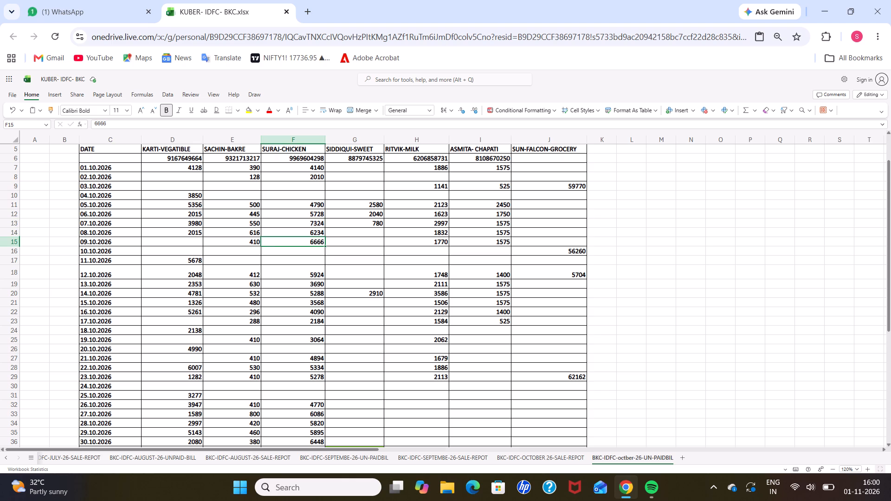
pyautogui.press('Down')
pyautogui.press('Down')
pyautogui.press('Down')
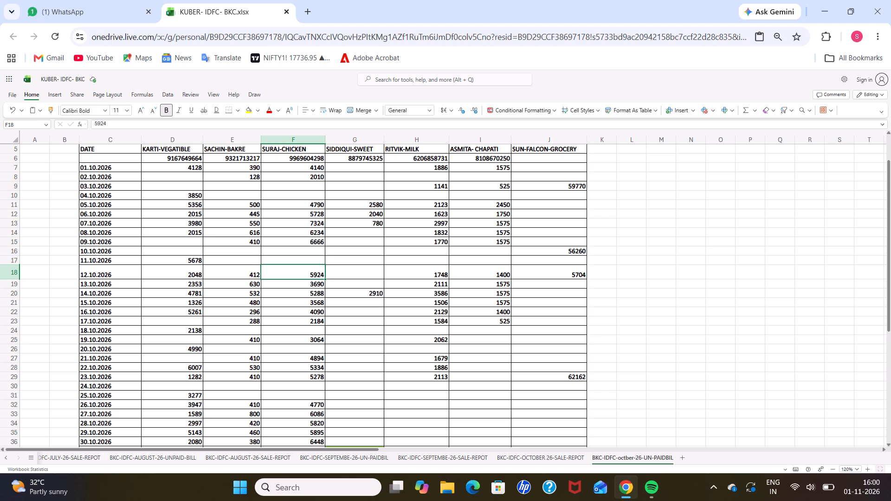
pyautogui.press('Down')
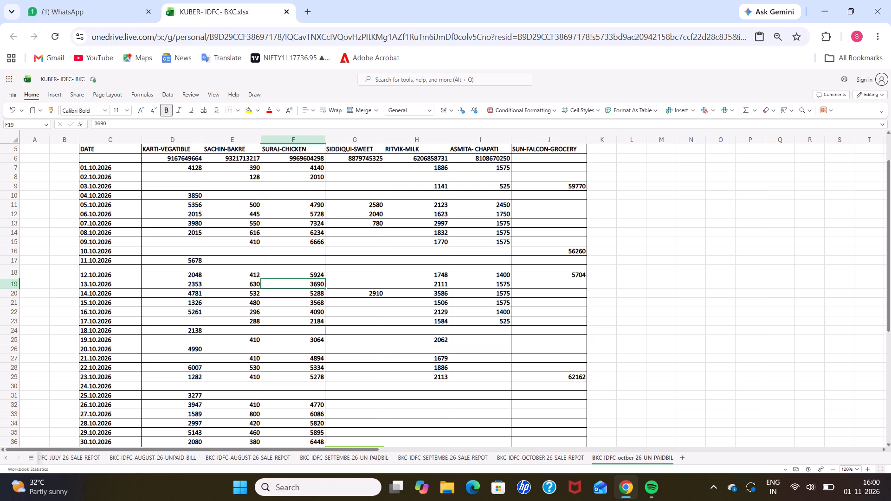
pyautogui.press('Down')
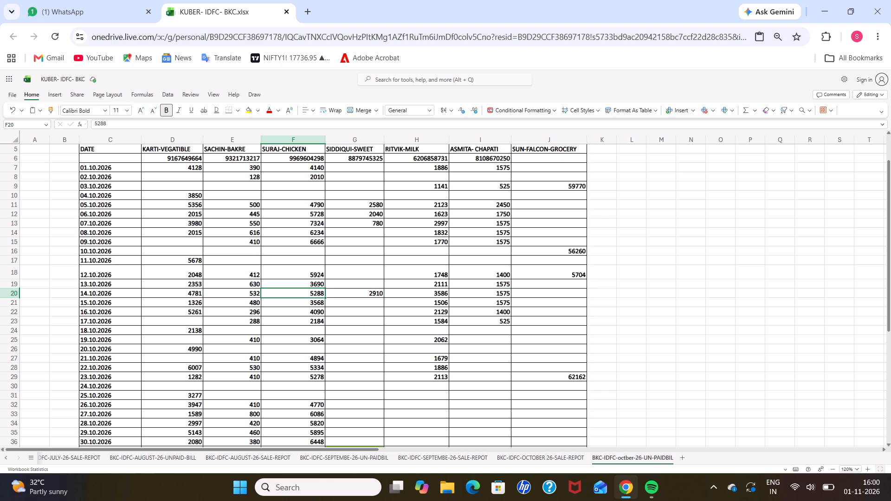
pyautogui.press('Down')
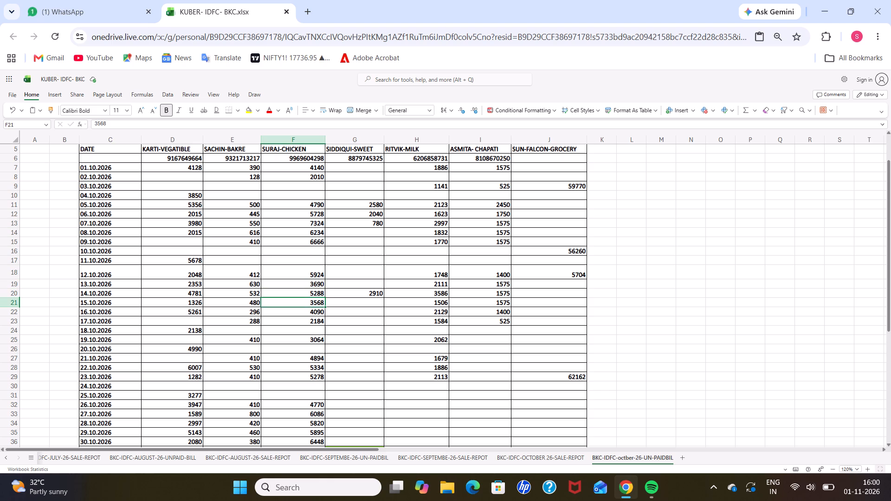
pyautogui.press('Down')
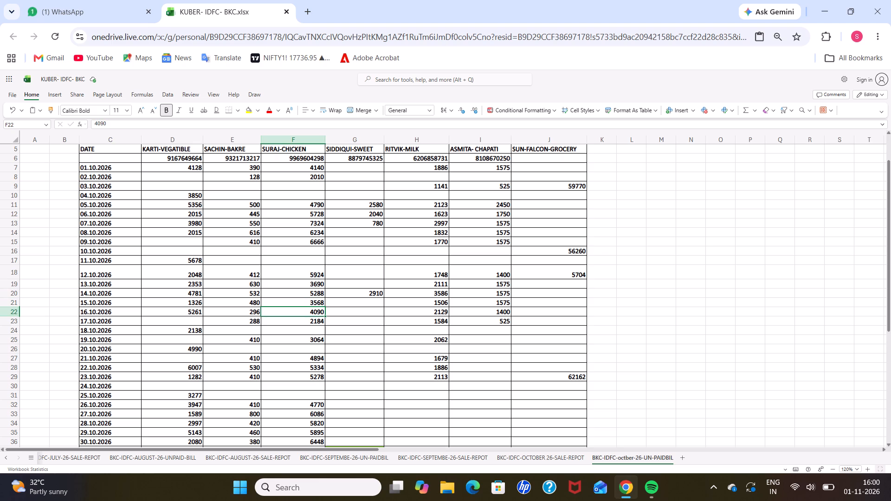
pyautogui.press('Down')
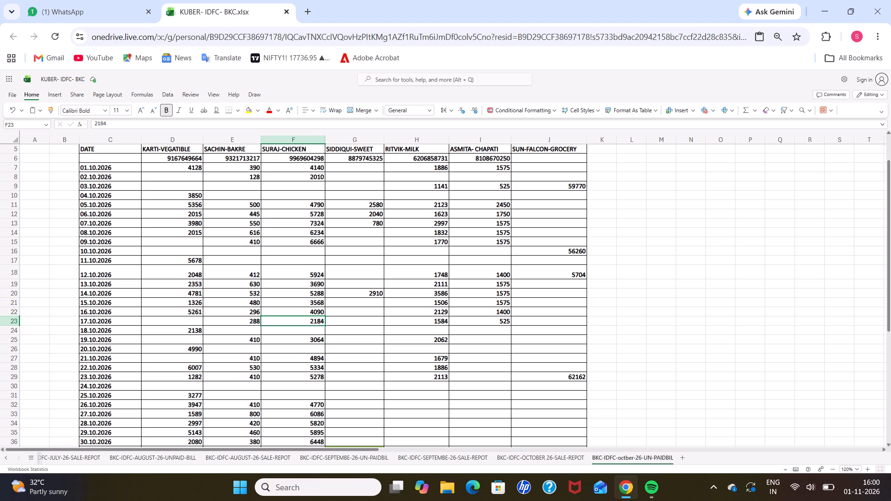
pyautogui.press('Down')
pyautogui.press('Down')
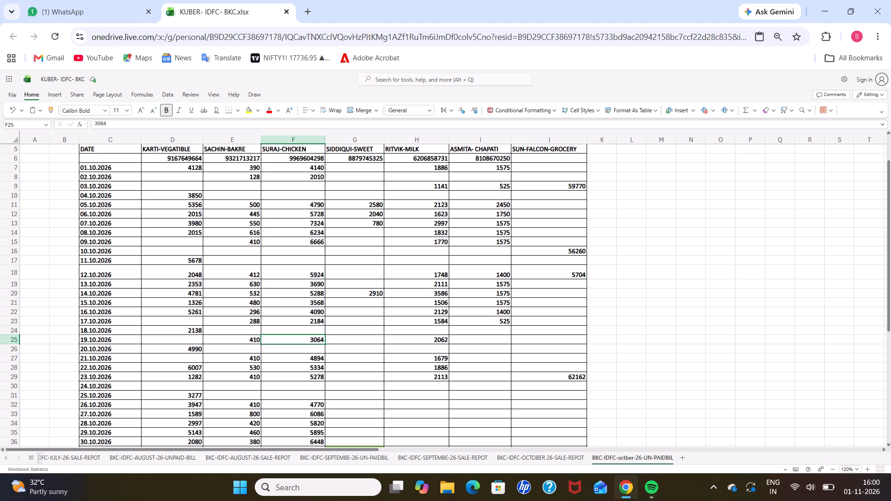
pyautogui.press('Down')
pyautogui.press('Down')
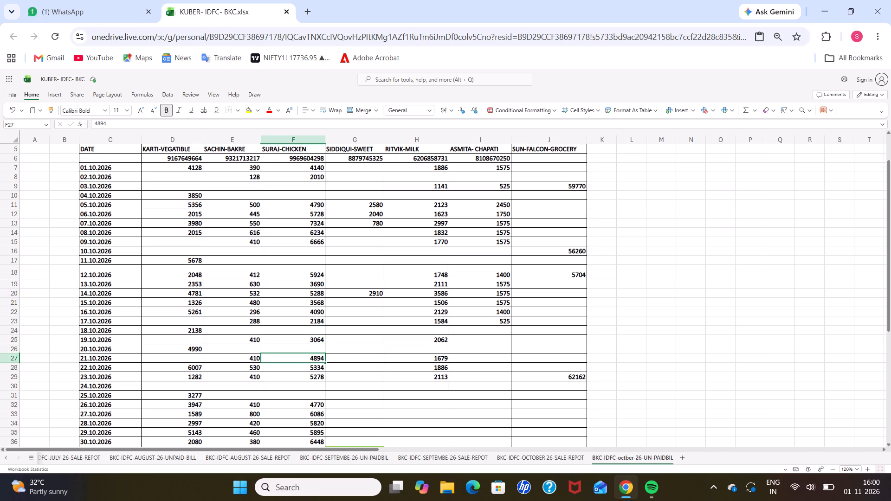
pyautogui.press('Down')
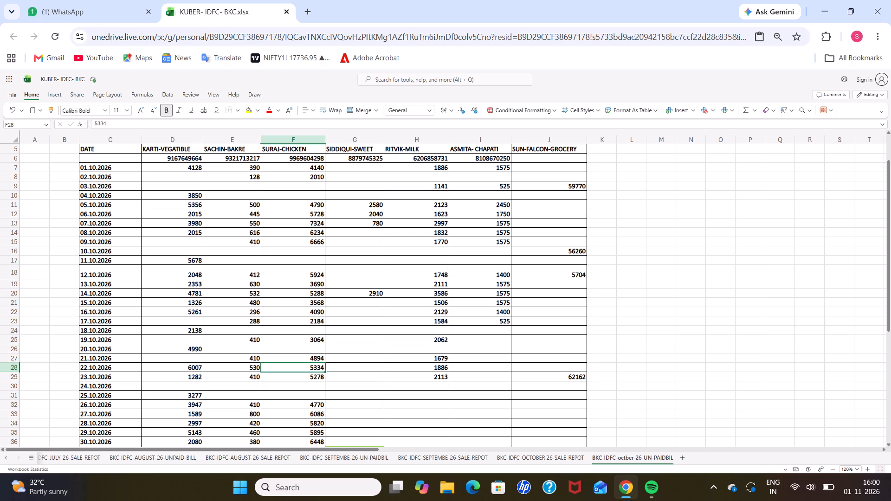
pyautogui.press('Down')
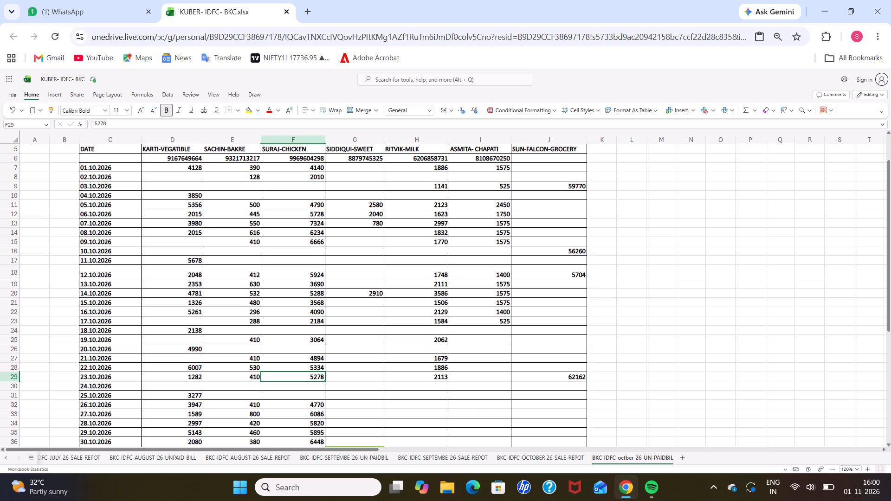
pyautogui.press('Down')
pyautogui.press('Down')
pyautogui.press('Down')
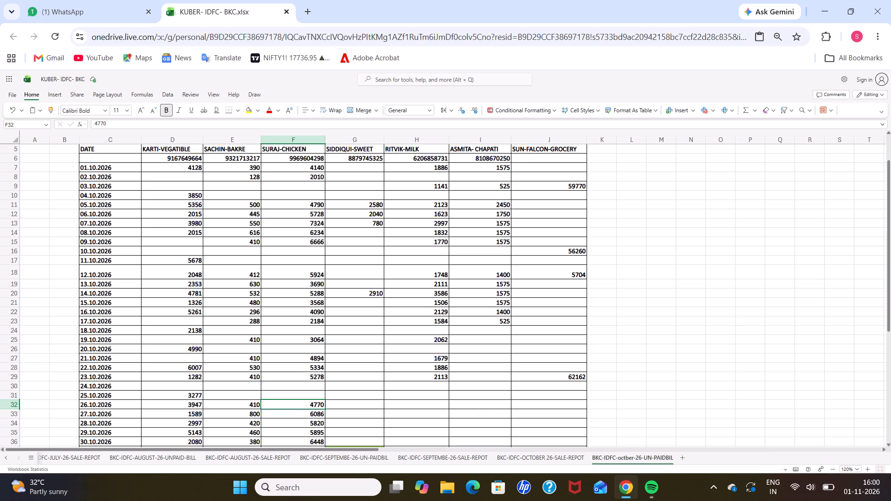
pyautogui.press('Down')
pyautogui.press('Down')
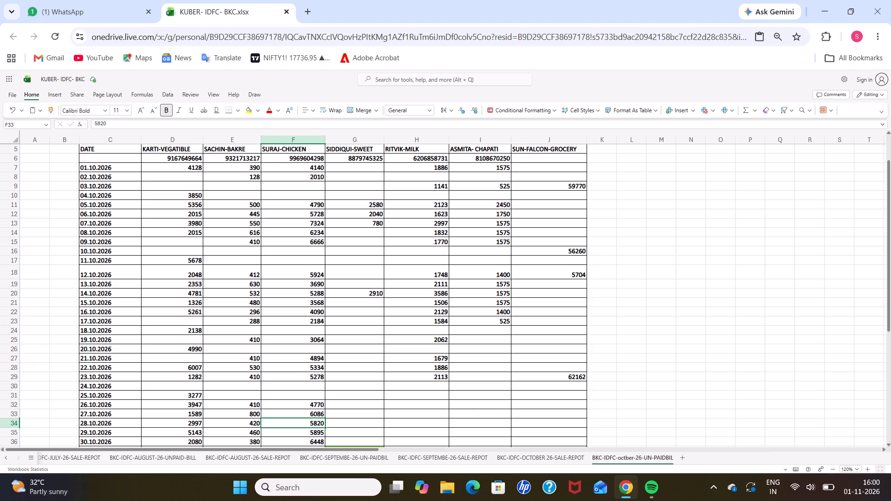
pyautogui.press('Down')
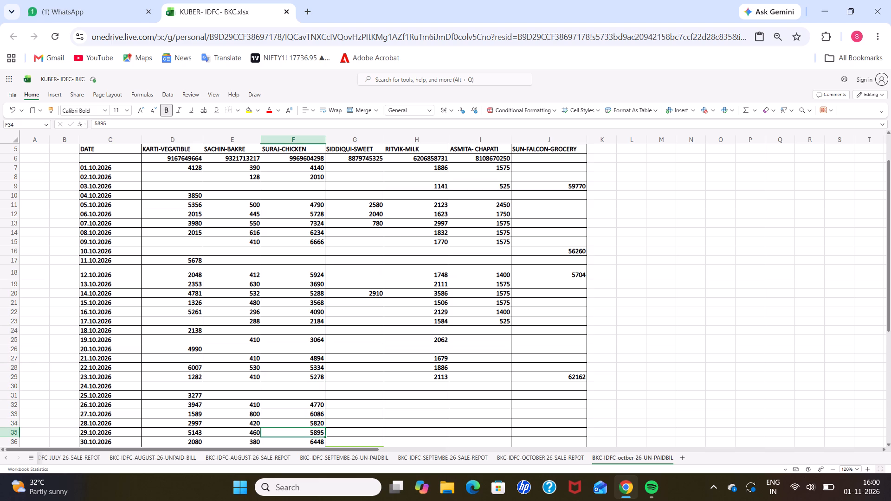
pyautogui.press('Up')
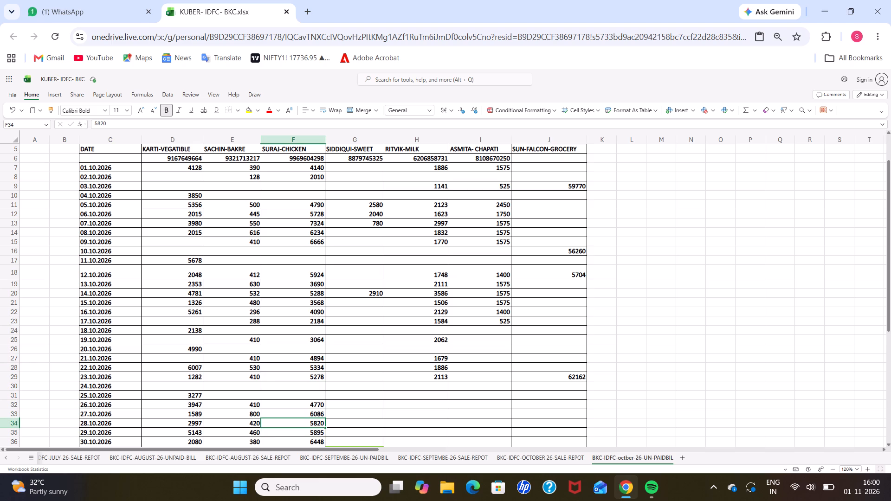
pyautogui.press('Down')
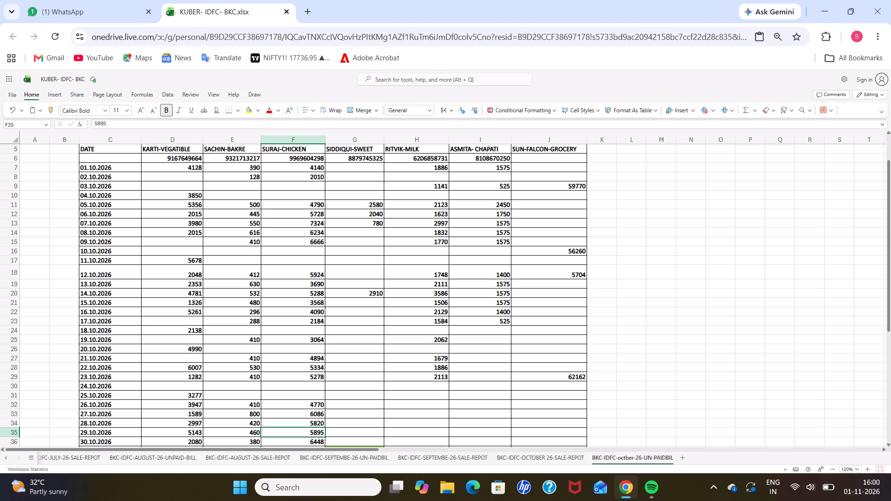
pyautogui.press('Down')
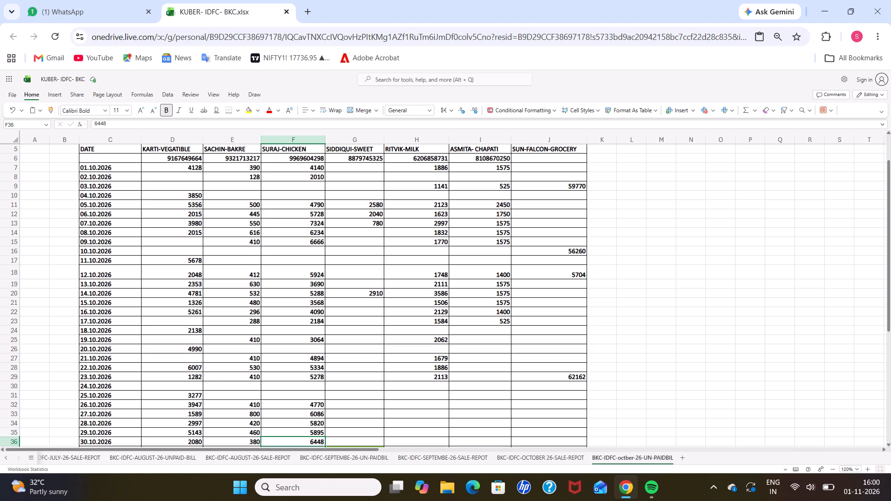
pyautogui.press('Down')
pyautogui.press('Up')
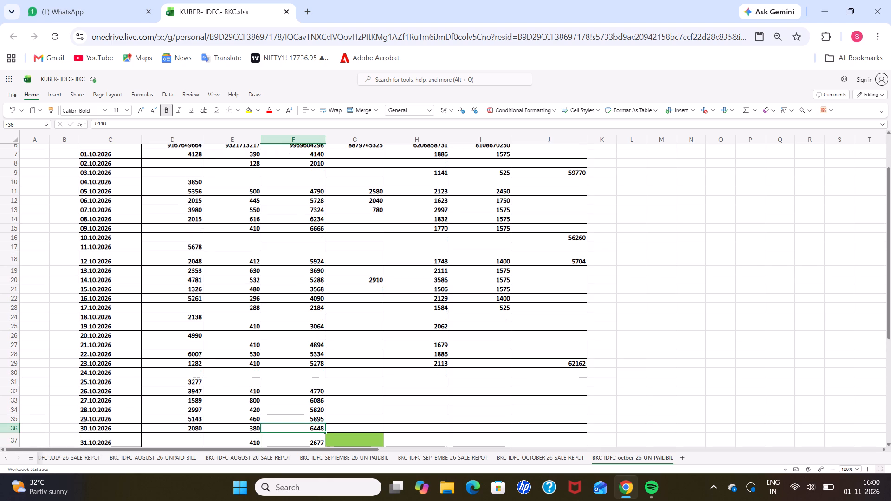
pyautogui.press('Down')
pyautogui.press('Down')
pyautogui.press('Down')
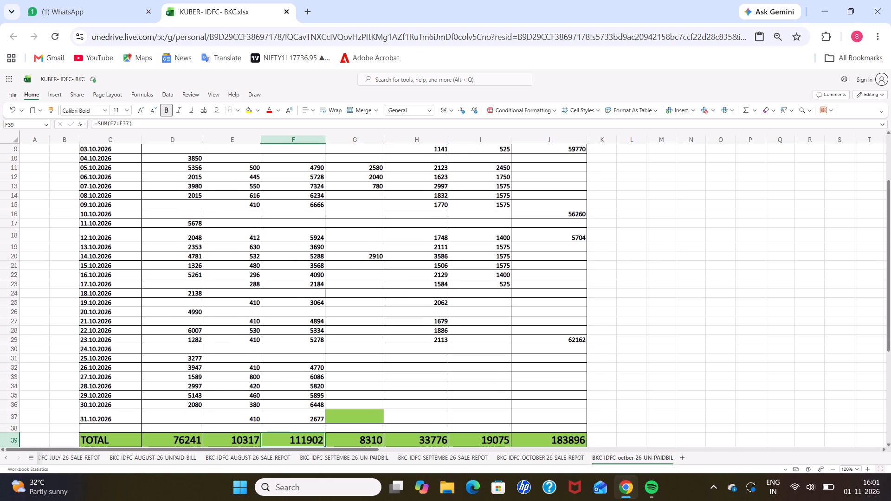
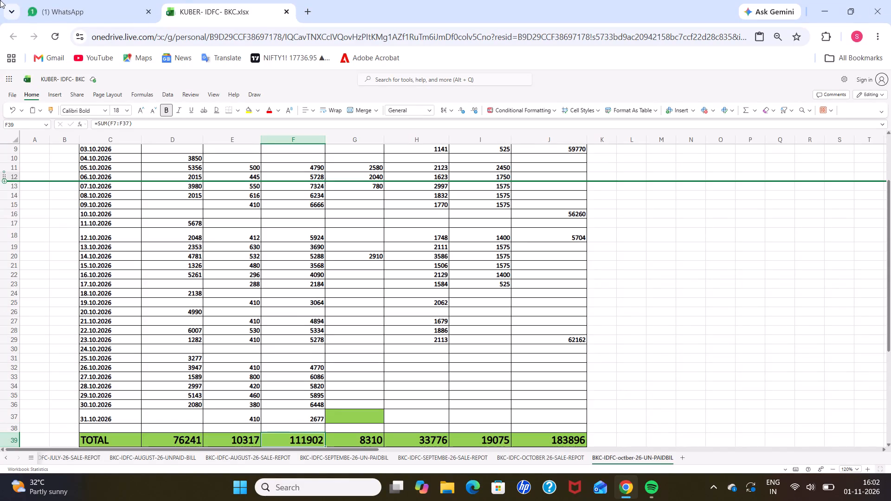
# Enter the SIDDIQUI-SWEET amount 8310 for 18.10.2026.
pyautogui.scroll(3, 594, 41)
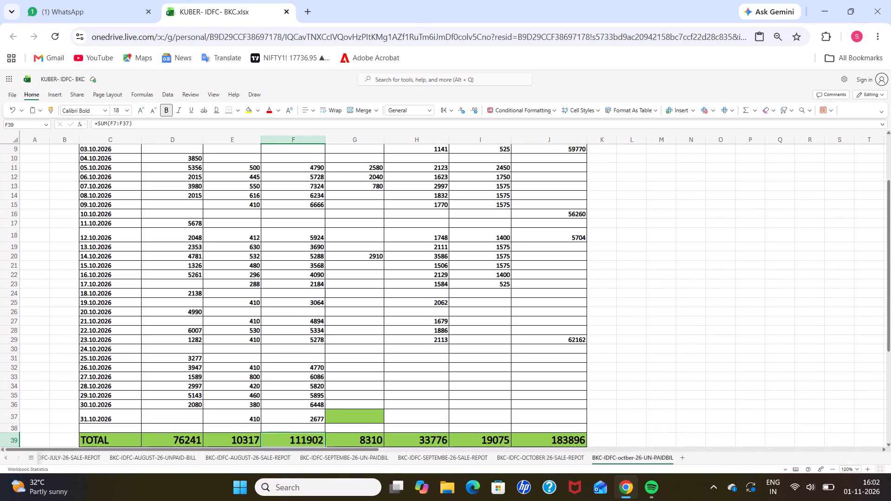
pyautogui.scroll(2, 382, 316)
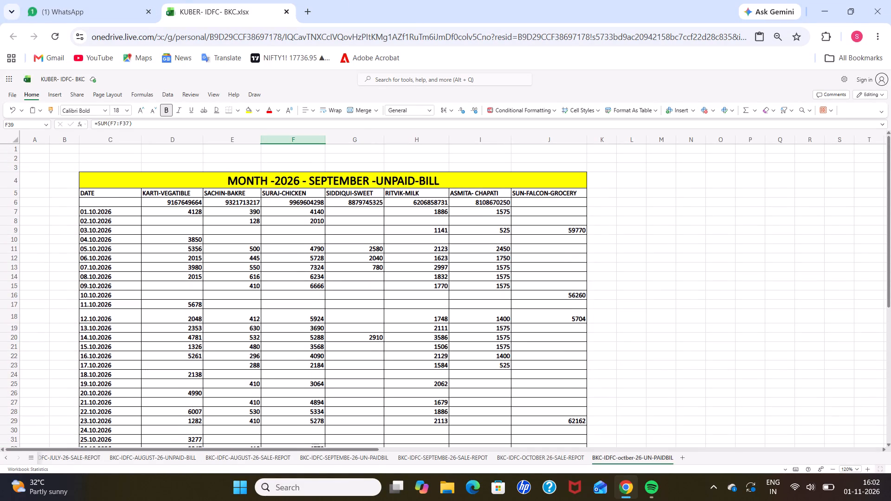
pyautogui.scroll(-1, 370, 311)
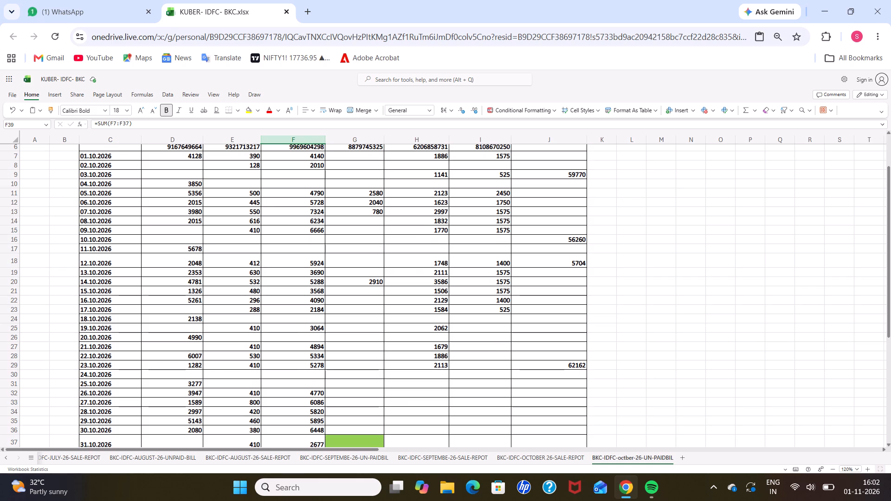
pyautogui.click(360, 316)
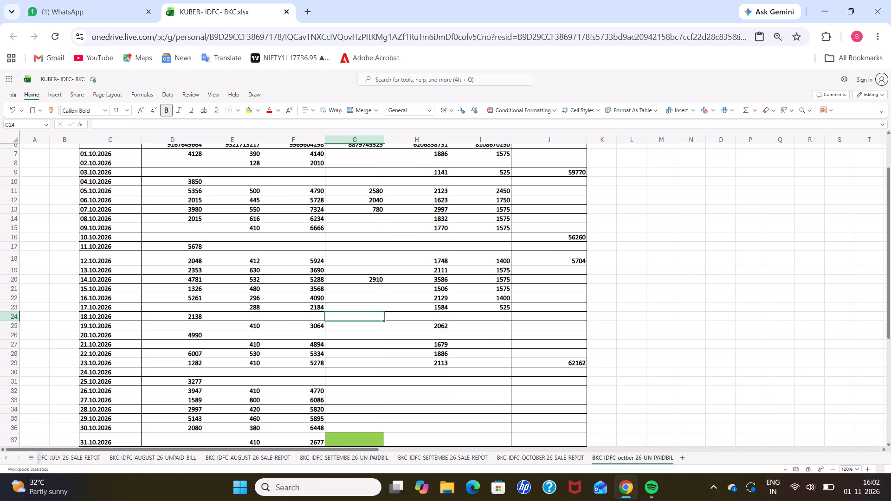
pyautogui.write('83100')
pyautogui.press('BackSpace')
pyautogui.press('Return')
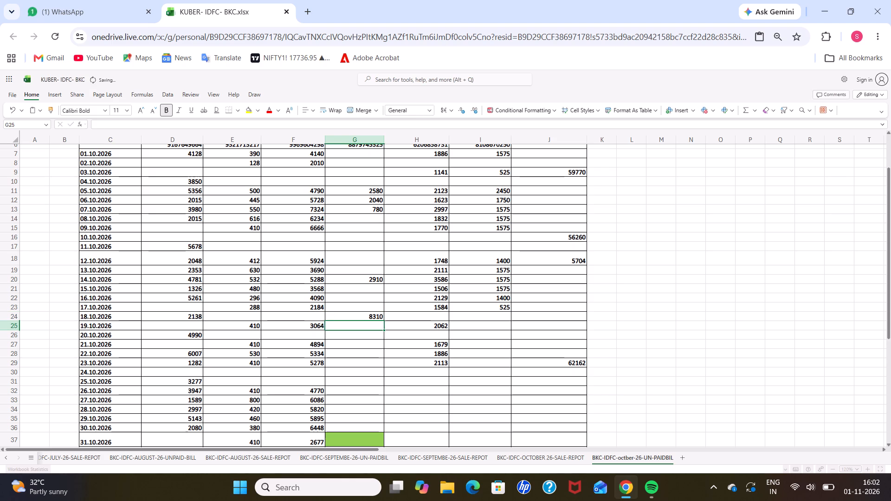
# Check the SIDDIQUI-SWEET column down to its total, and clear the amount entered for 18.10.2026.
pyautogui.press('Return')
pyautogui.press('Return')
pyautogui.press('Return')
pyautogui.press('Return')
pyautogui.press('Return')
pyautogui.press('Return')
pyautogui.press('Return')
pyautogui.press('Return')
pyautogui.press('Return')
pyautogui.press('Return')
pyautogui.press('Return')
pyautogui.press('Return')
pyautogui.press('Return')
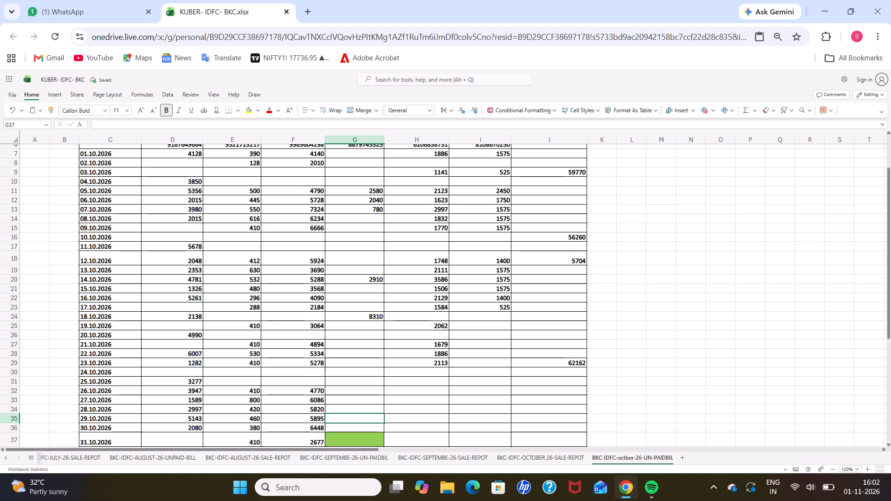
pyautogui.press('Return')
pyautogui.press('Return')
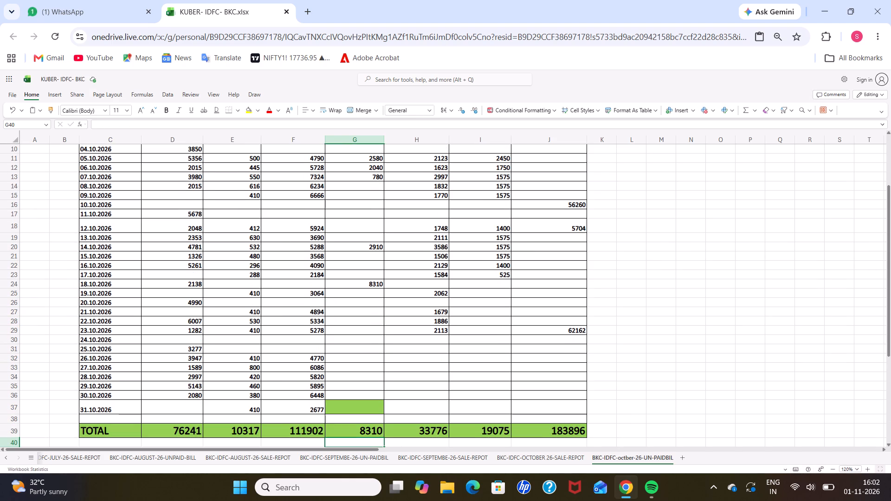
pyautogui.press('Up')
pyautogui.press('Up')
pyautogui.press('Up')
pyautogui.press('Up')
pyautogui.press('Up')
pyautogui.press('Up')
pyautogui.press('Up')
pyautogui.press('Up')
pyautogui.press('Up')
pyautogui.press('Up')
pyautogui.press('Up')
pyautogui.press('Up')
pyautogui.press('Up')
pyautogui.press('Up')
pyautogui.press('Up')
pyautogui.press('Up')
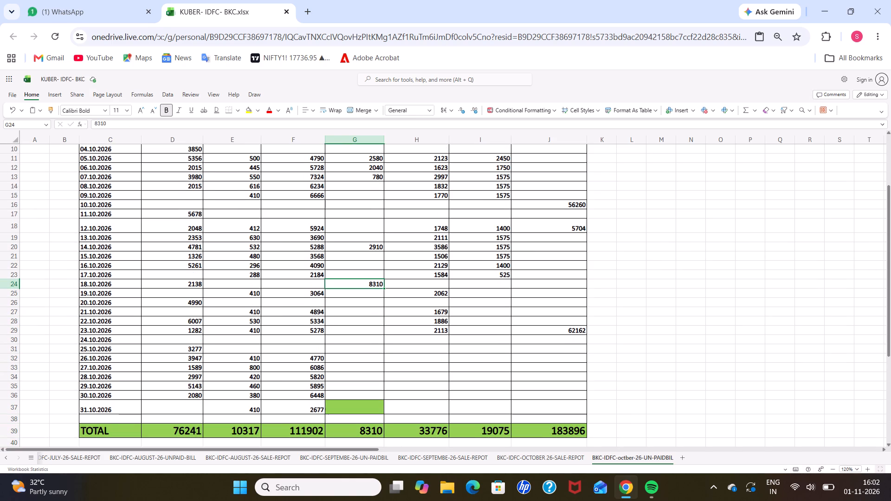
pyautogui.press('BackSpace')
# Enter the RITVIK-MILK amounts 2053, 1653, 1653, 1999, 2066 and 1345 for 26.10.2026 through 31.10.2026.
pyautogui.press('Right')
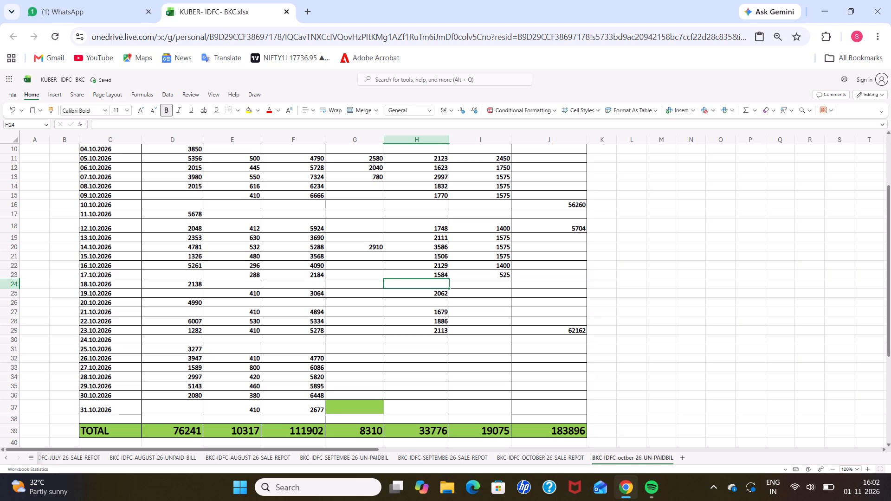
pyautogui.press('Down')
pyautogui.press('Down')
pyautogui.press('Down')
pyautogui.press('Down')
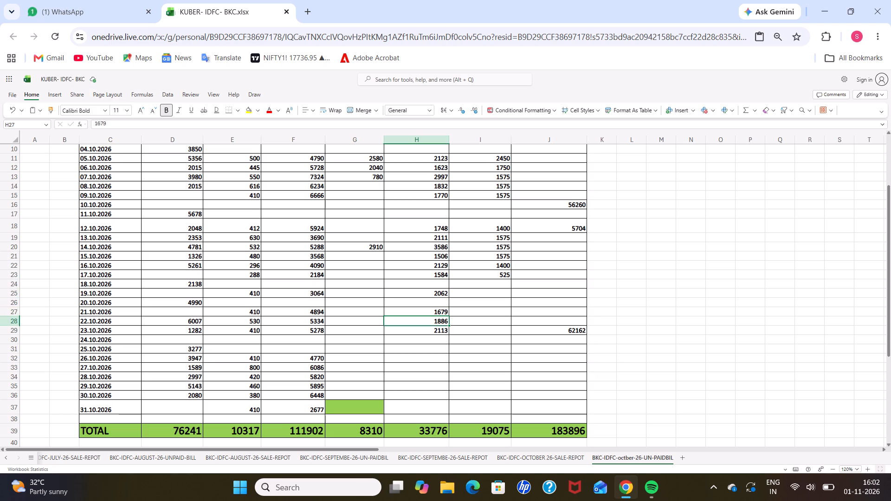
pyautogui.press('Down')
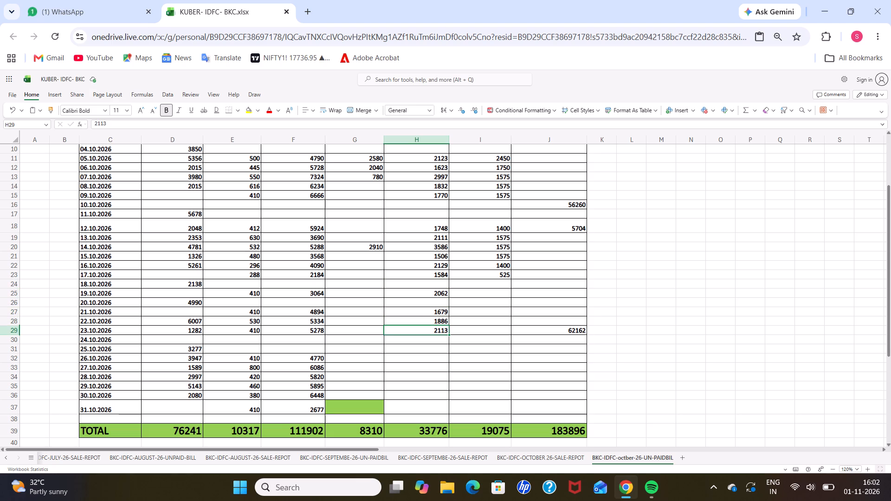
pyautogui.press('Down')
pyautogui.press('Down')
pyautogui.press('Down')
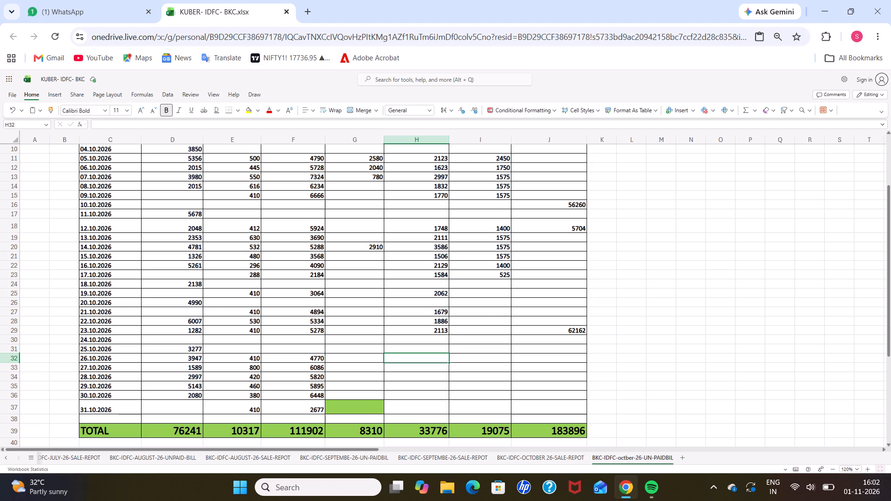
pyautogui.write('2053')
pyautogui.press('Return')
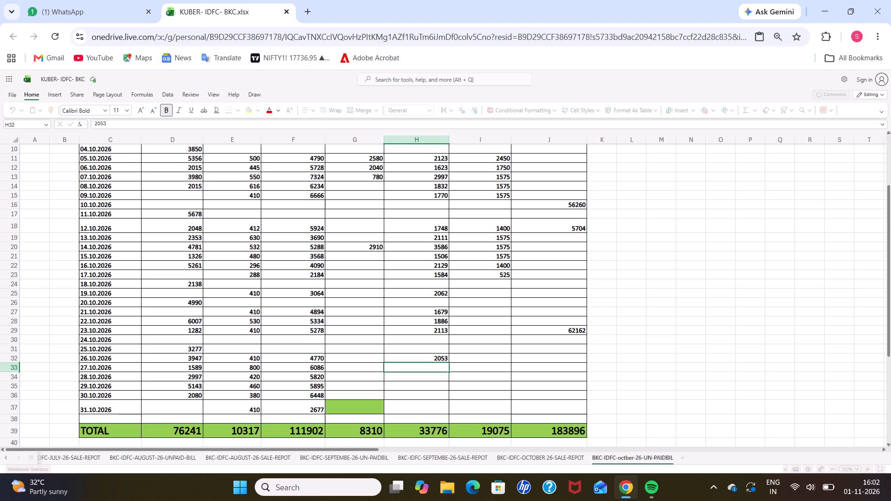
pyautogui.write('16')
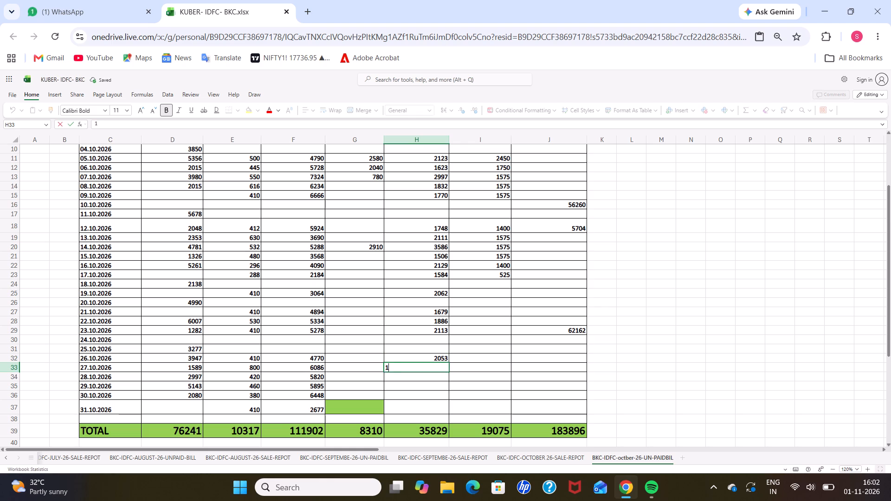
pyautogui.write('53')
pyautogui.press('Return')
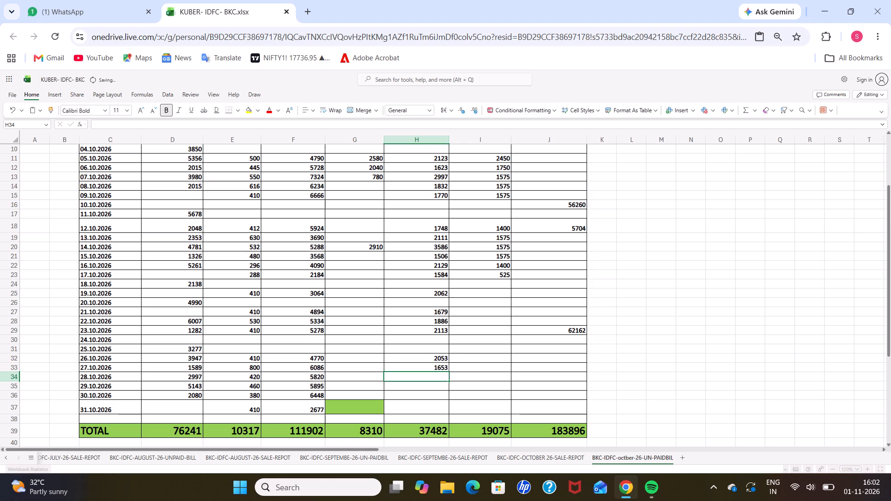
pyautogui.write('16')
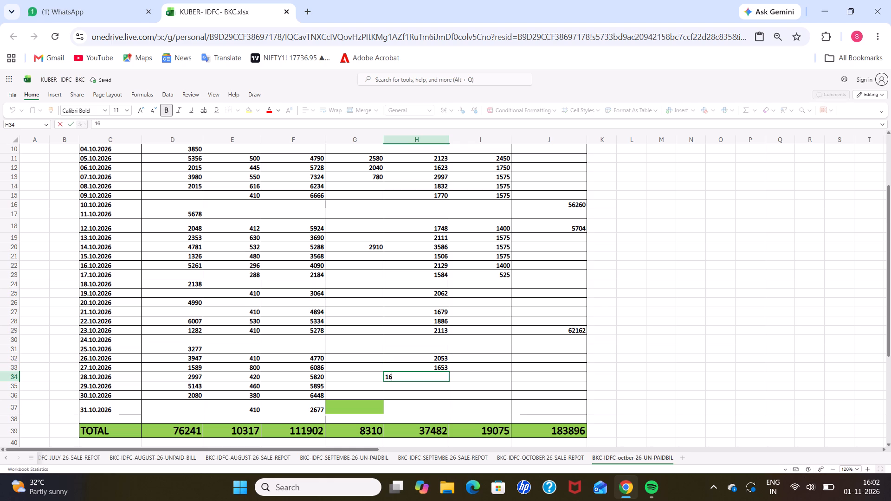
pyautogui.write('53')
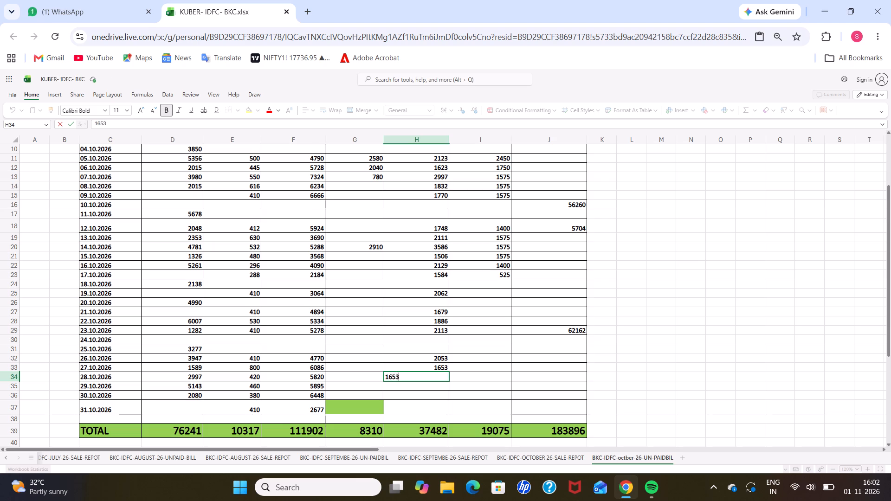
pyautogui.press('Return')
pyautogui.write('1999')
pyautogui.press('Return')
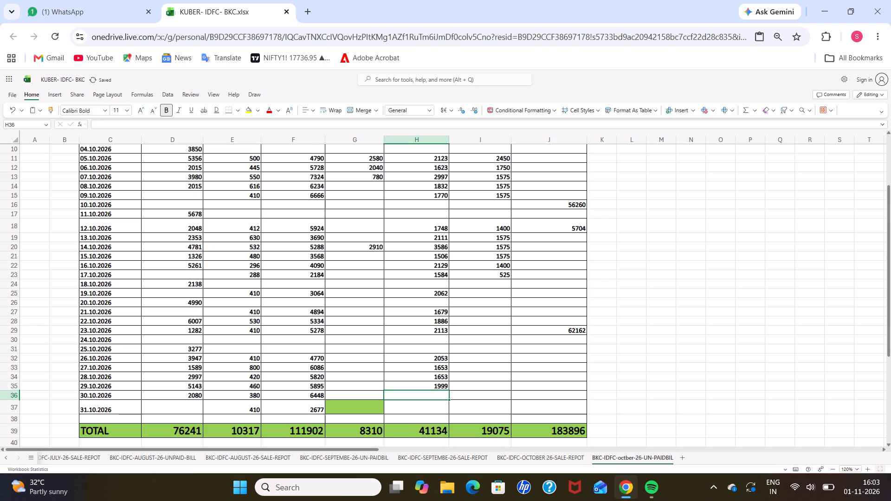
pyautogui.write('2066')
pyautogui.press('Return')
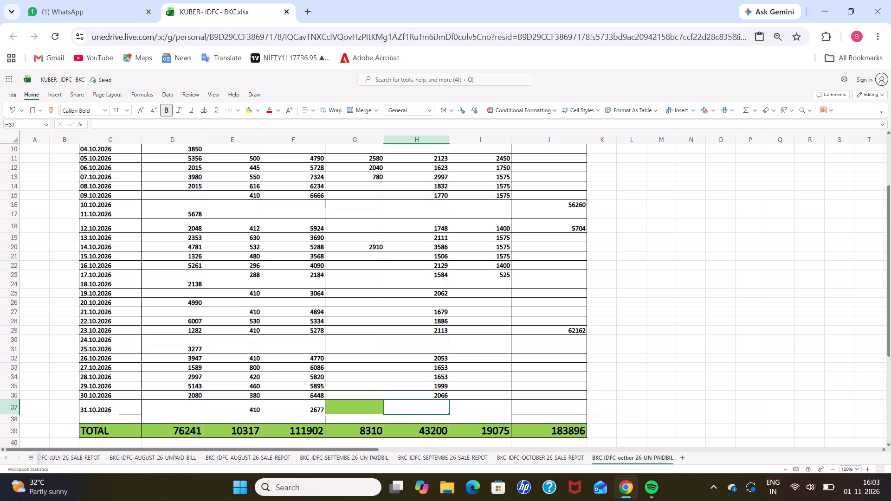
pyautogui.write('1345')
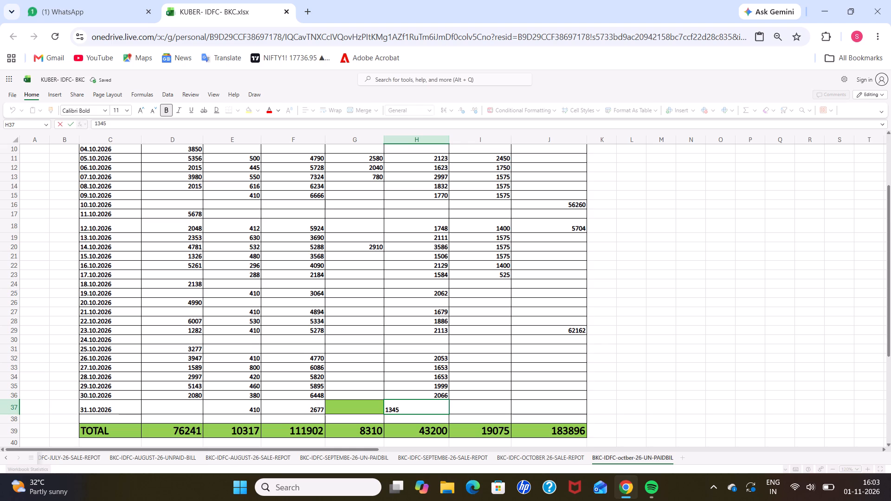
pyautogui.press('Return')
# Replace the RITVIK-MILK total with a SUM formula over H7:H37.
pyautogui.press('Return')
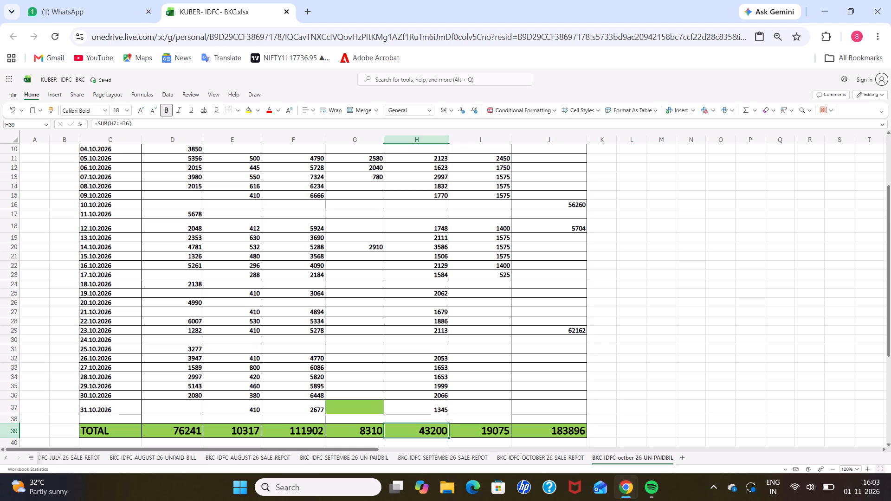
pyautogui.write('=SUM)')
pyautogui.press('BackSpace')
pyautogui.hotkey('shift', '(')
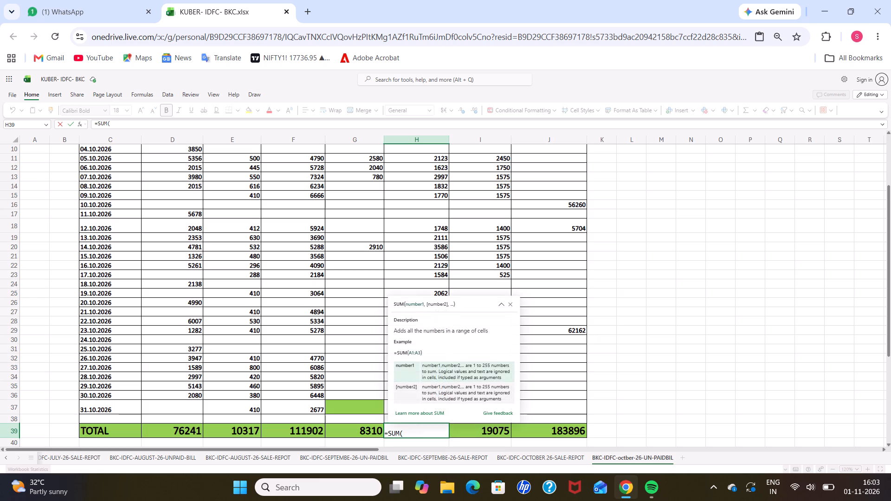
pyautogui.press('Up')
pyautogui.press('Up')
pyautogui.press('Up')
pyautogui.press('Up')
pyautogui.press('Up')
pyautogui.press('Up')
pyautogui.press('Up')
pyautogui.press('Up')
pyautogui.press('Up')
pyautogui.press('Up')
pyautogui.press('Up')
pyautogui.press('Up')
pyautogui.press('Up')
pyautogui.press('Up')
pyautogui.press('Up')
pyautogui.press('Up')
pyautogui.press('Up')
pyautogui.press('Up')
pyautogui.press('Up')
pyautogui.press('Up')
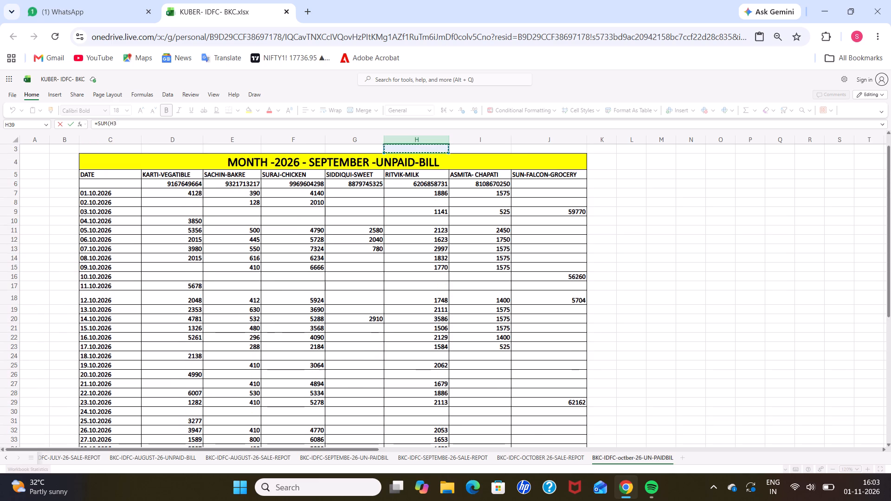
pyautogui.press('Down')
pyautogui.press('Down')
pyautogui.press('Down')
pyautogui.press('Down')
pyautogui.hotkey('shift', 'Down')
pyautogui.hotkey('shift', 'Down')
pyautogui.hotkey('shift', 'Down')
pyautogui.hotkey('shift', 'Down')
pyautogui.hotkey('shift', 'Down')
pyautogui.hotkey('shift', 'Down')
pyautogui.hotkey('shift', 'Down')
pyautogui.hotkey('shift', 'Down')
pyautogui.hotkey('shift', 'Down')
pyautogui.hotkey('shift', 'Down')
pyautogui.hotkey('shift', 'Down')
pyautogui.hotkey('shift', 'Down')
pyautogui.hotkey('shift', 'Down')
pyautogui.hotkey('shift', 'Down')
pyautogui.hotkey('shift', 'Down')
pyautogui.hotkey('shift', 'Down')
pyautogui.hotkey('shift', 'Down')
pyautogui.hotkey('shift', 'Down')
pyautogui.hotkey('shift', 'Down')
pyautogui.hotkey('shift', 'Down')
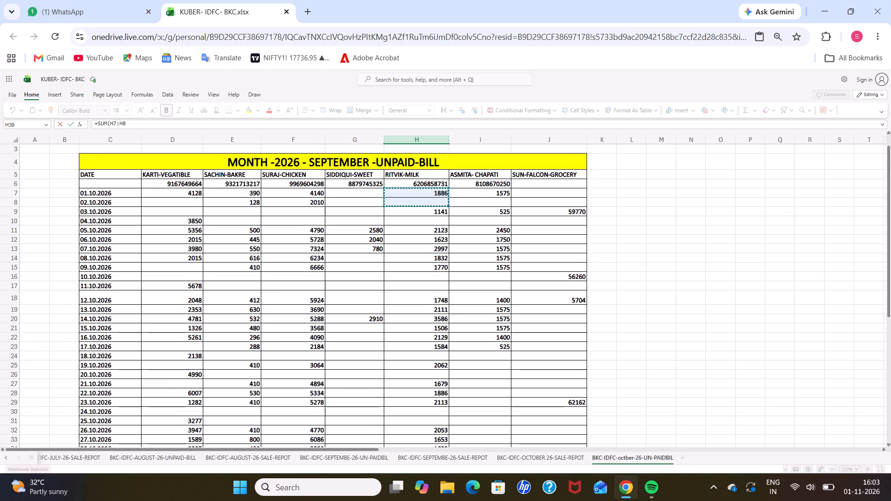
pyautogui.hotkey('shift', 'Up')
pyautogui.hotkey('shift', 'Up')
pyautogui.hotkey('shift', 'Up')
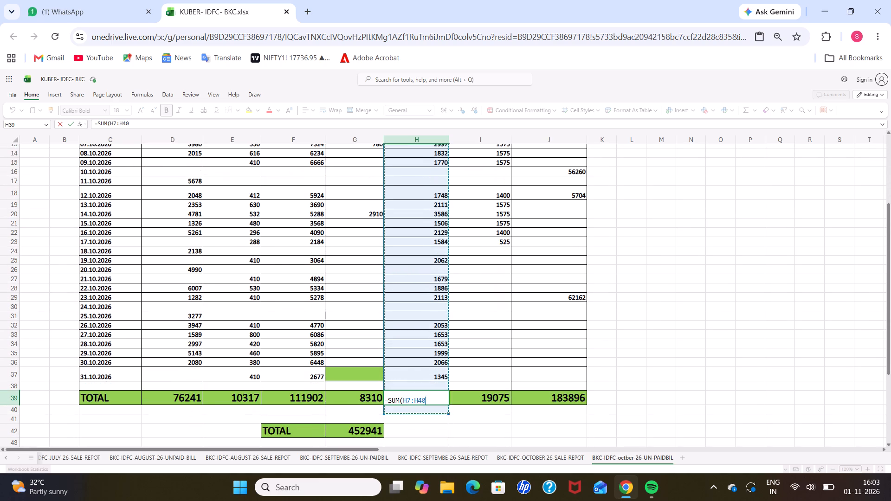
pyautogui.hotkey('shift', 'Up')
pyautogui.hotkey('shift', 'Up')
pyautogui.hotkey('shift', 'Up')
pyautogui.hotkey('shift', ')')
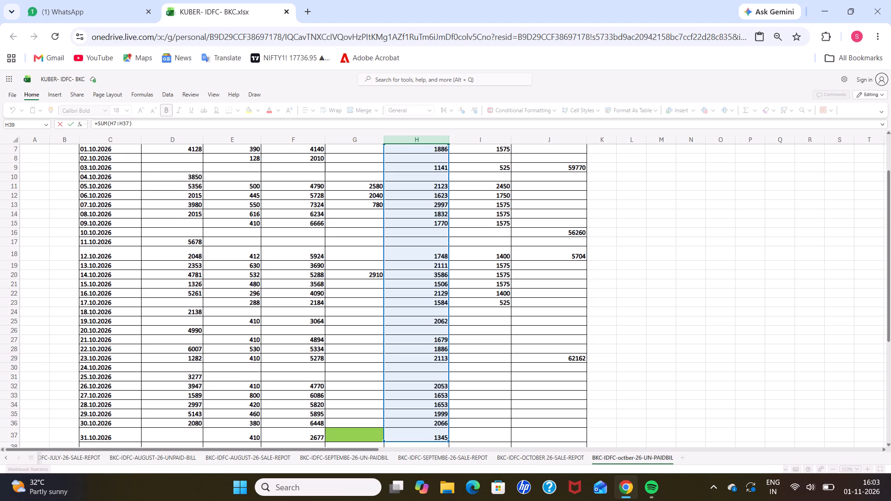
pyautogui.press('Return')
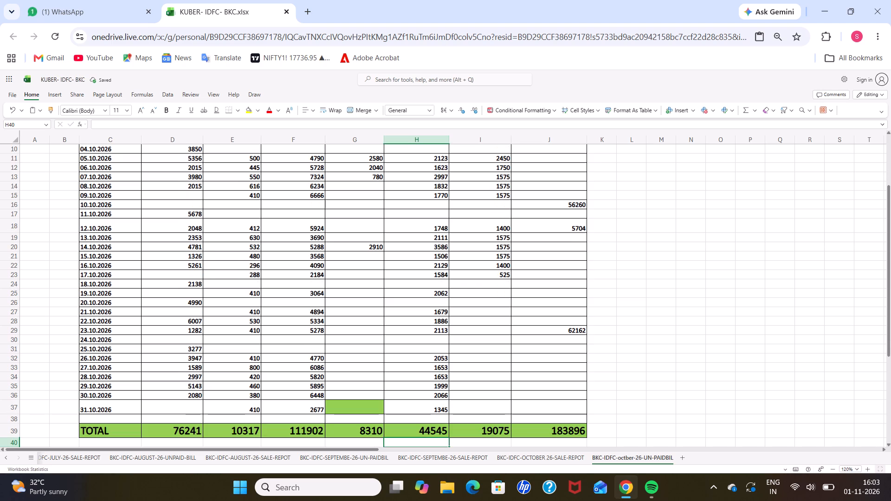
# Enter the ASMITA-CHAPATI amount 1400 for 19.10.2026.
pyautogui.press('Right')
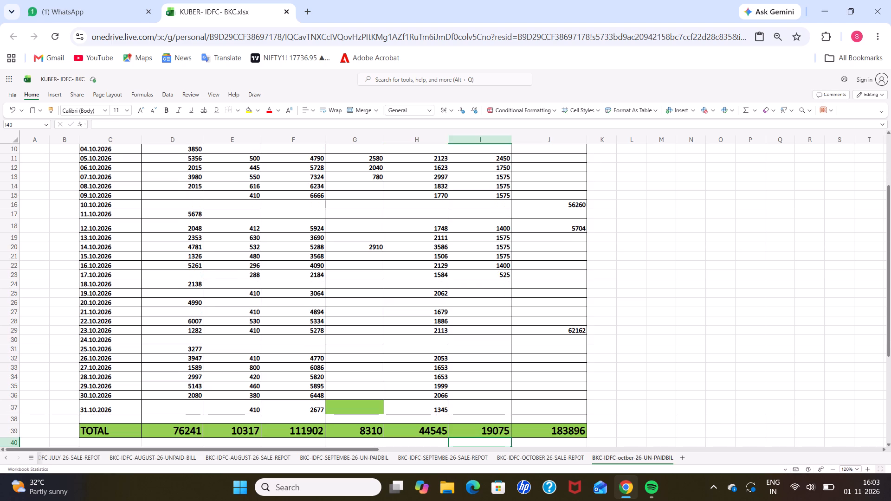
pyautogui.press('Up')
pyautogui.press('Up')
pyautogui.press('Up')
pyautogui.press('Up')
pyautogui.press('Up')
pyautogui.press('Up')
pyautogui.press('Up')
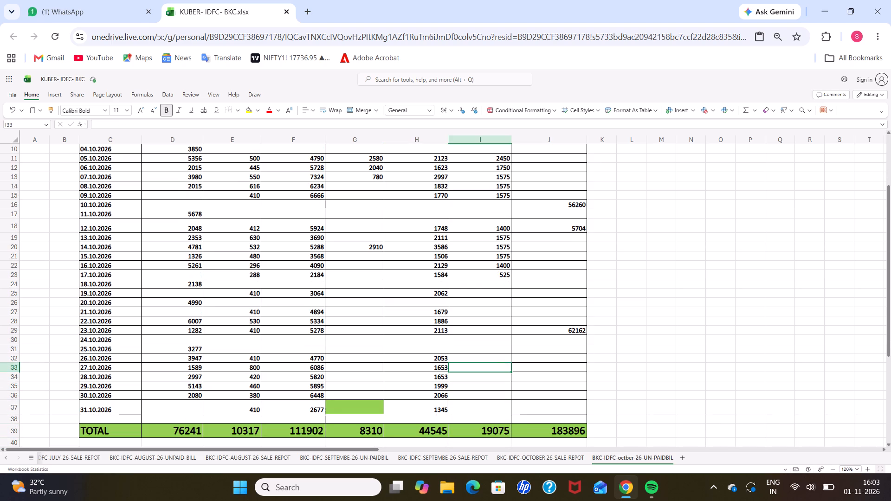
pyautogui.press('Up')
pyautogui.press('Up')
pyautogui.press('Up')
pyautogui.press('Up')
pyautogui.press('Up')
pyautogui.press('Up')
pyautogui.press('Up')
pyautogui.press('Up')
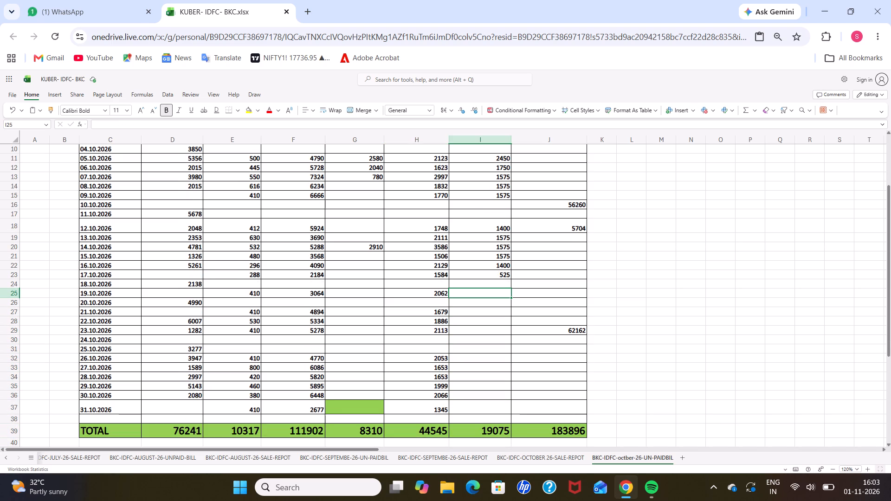
pyautogui.press('Up')
pyautogui.press('Down')
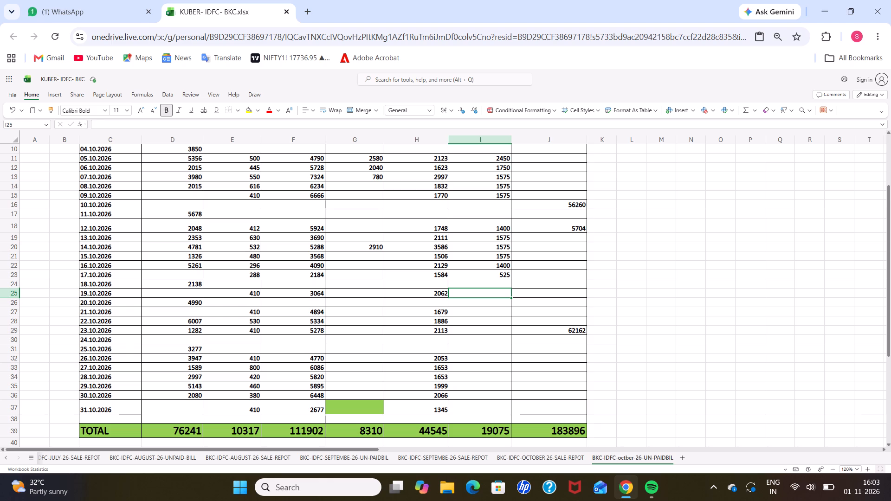
pyautogui.write('1400')
pyautogui.press('Return')
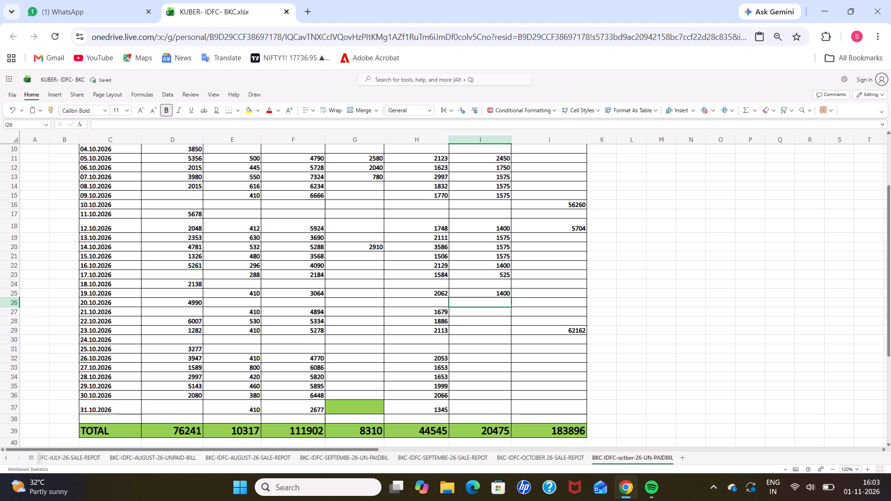
# Enter the ASMITA-CHAPATI amount 1575 for each date from 21.10.2026 through 23.10.2026.
pyautogui.press('Return')
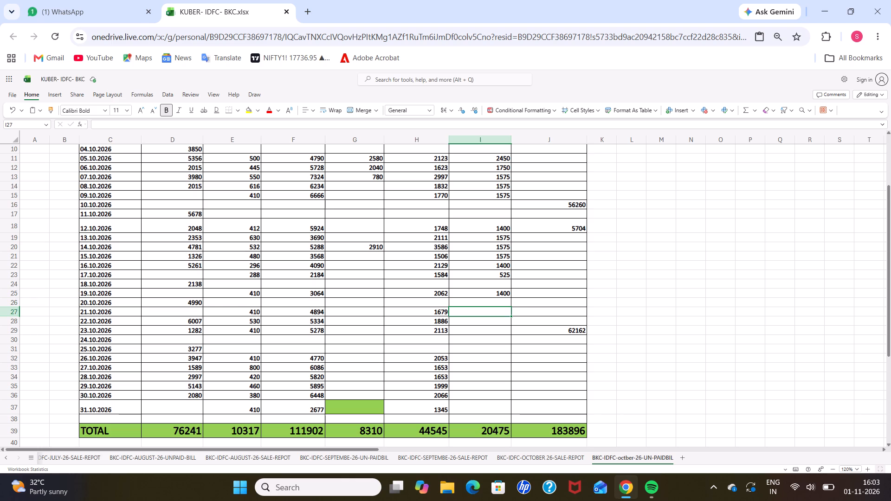
pyautogui.press('Return')
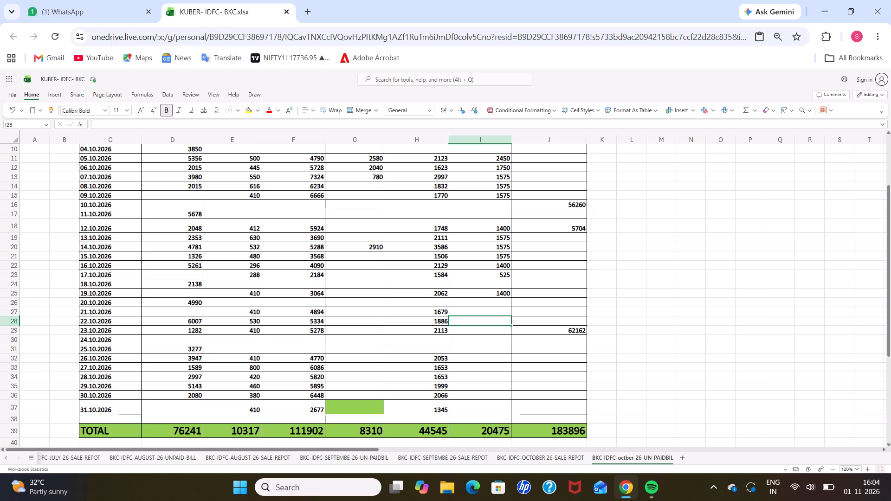
pyautogui.press('Up')
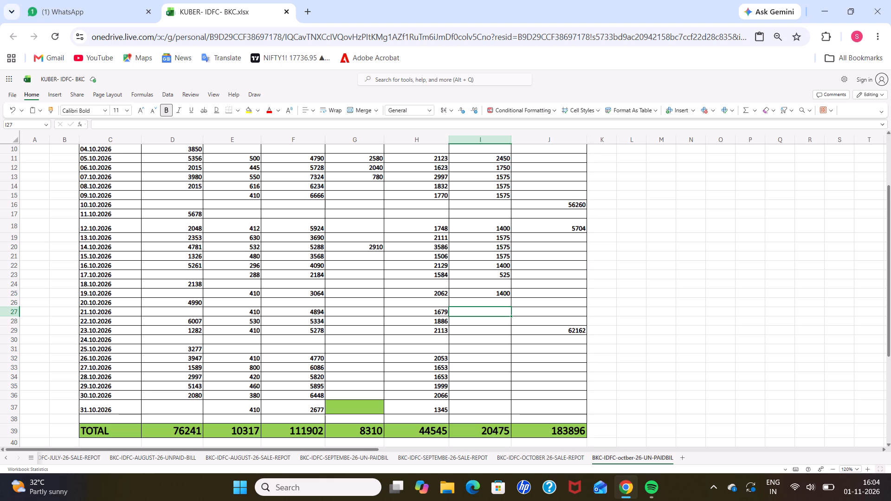
pyautogui.write('1575')
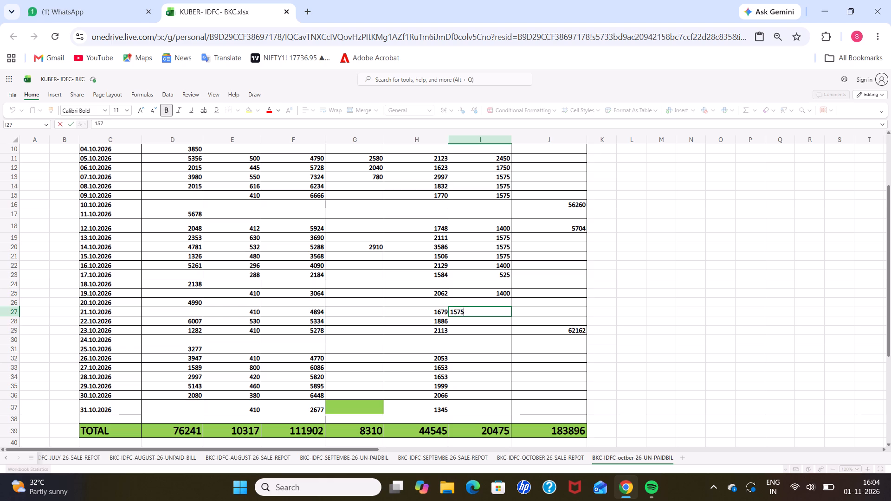
pyautogui.press('Return')
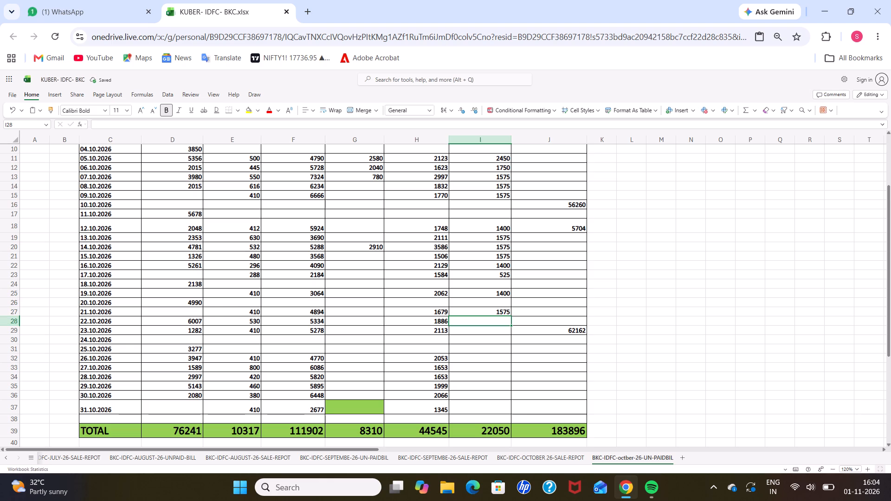
pyautogui.write('17')
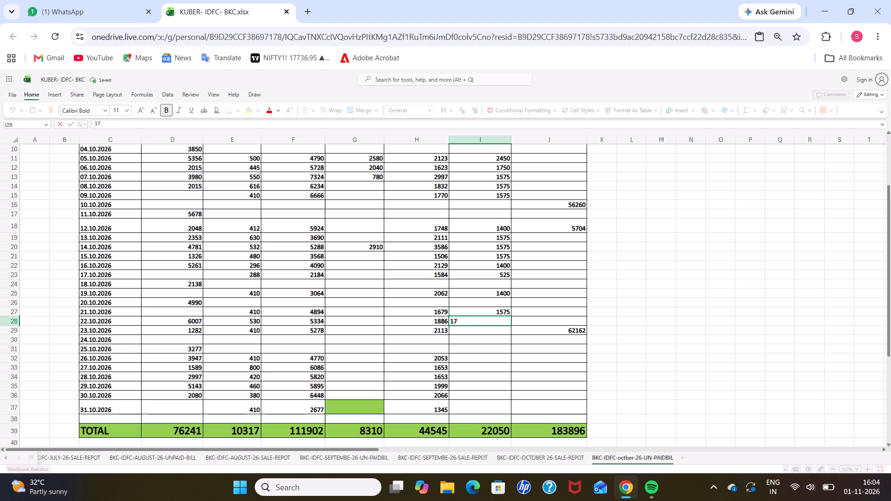
pyautogui.press('BackSpace')
pyautogui.write('575')
pyautogui.press('Return')
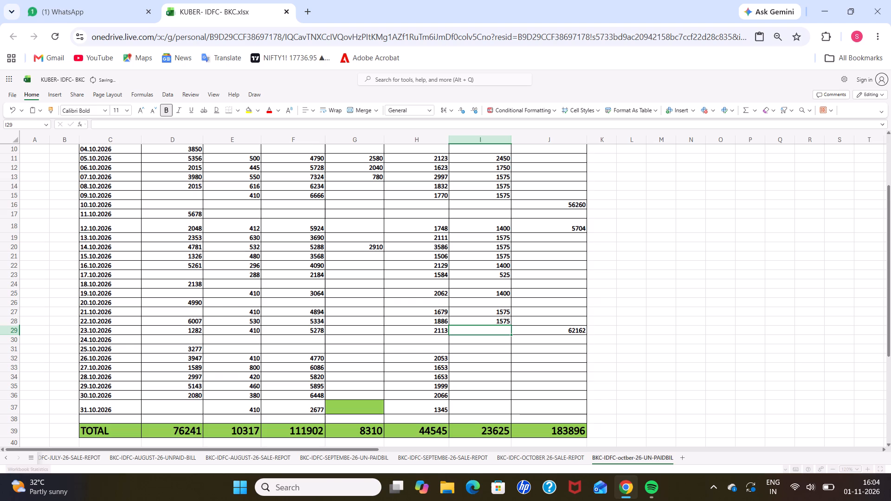
pyautogui.write('1575')
pyautogui.press('Return')
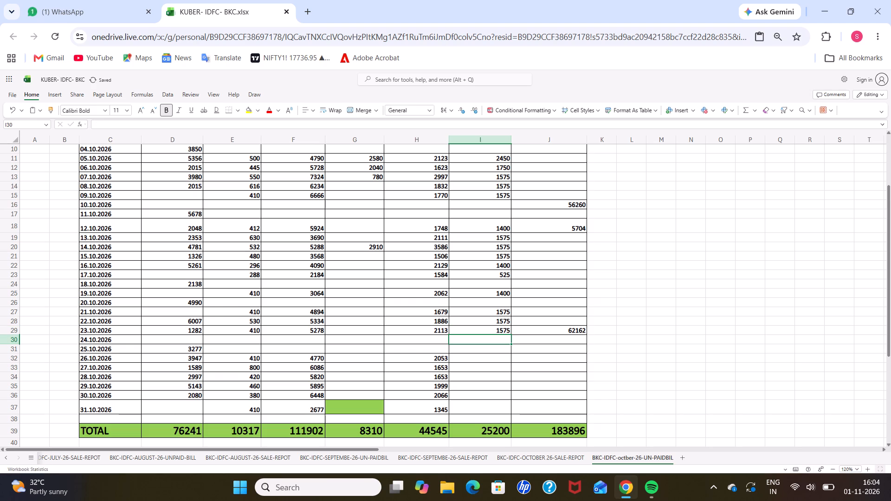
# Enter the ASMITA-CHAPATI amounts 1400 for 26.10.2026, 1575 for each date from 27.10.2026 through 30.10.2026, and 525 for 31.10.2026.
pyautogui.press('Return')
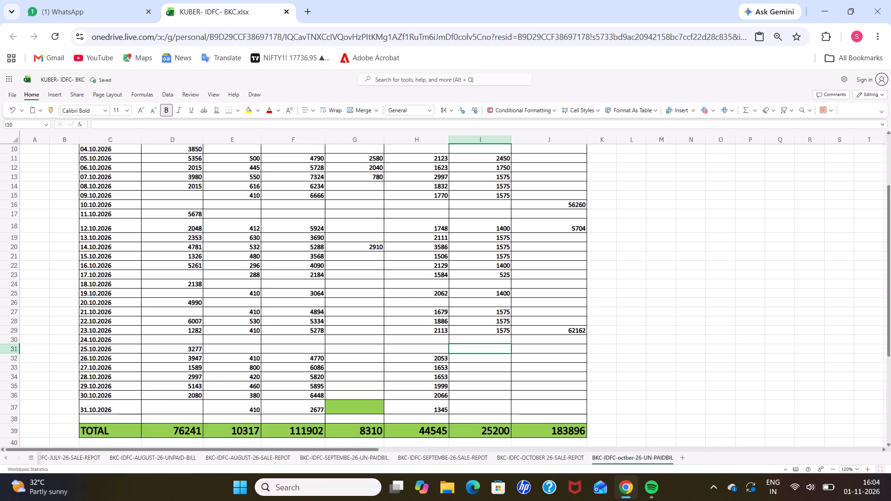
pyautogui.press('Return')
pyautogui.press('Return')
pyautogui.press('Up')
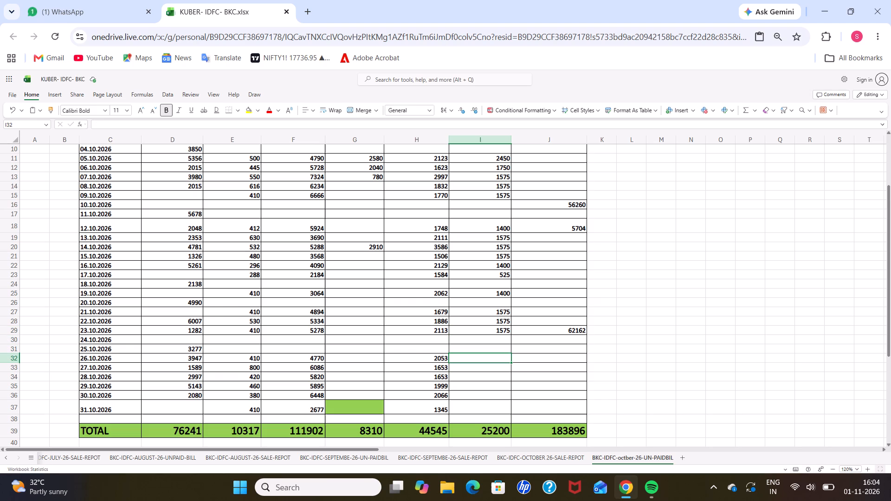
pyautogui.write('1400')
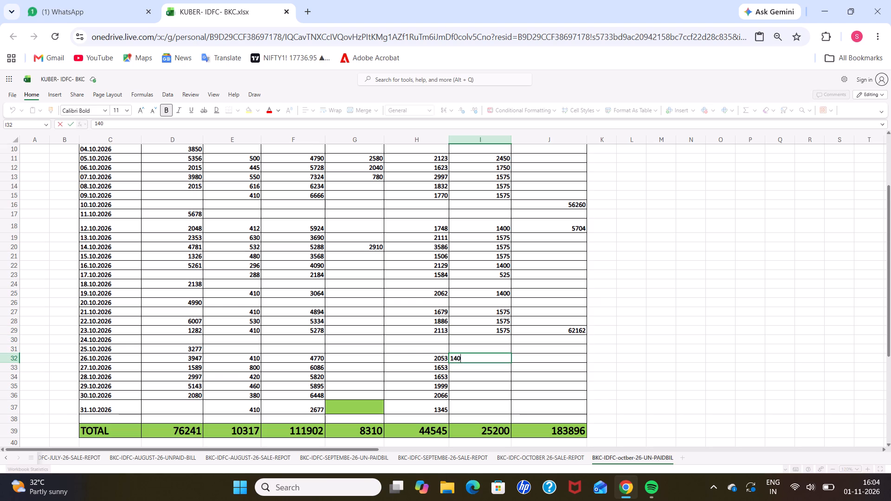
pyautogui.press('Return')
pyautogui.write('1575')
pyautogui.press('Return')
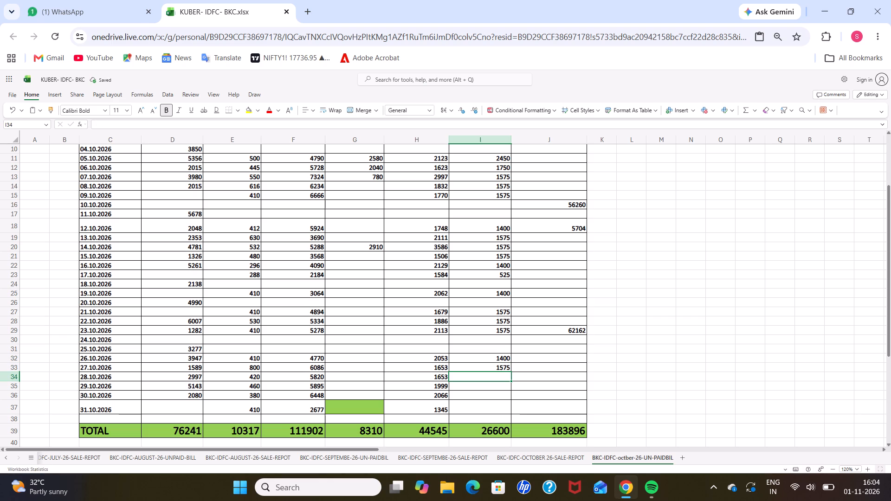
pyautogui.write('1575')
pyautogui.press('Return')
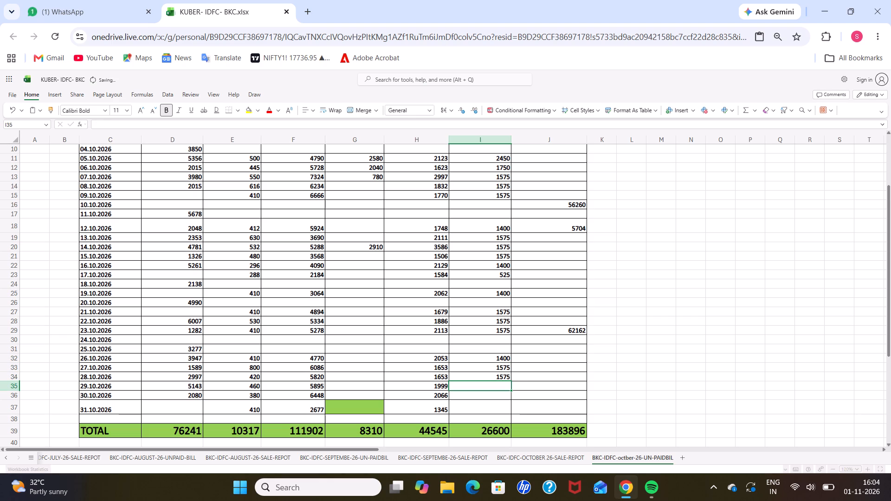
pyautogui.write('1575')
pyautogui.press('Return')
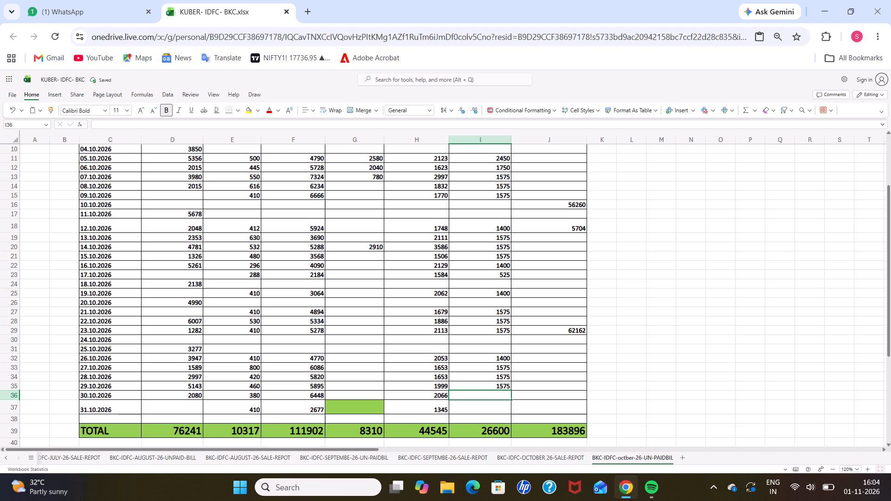
pyautogui.write('1575')
pyautogui.press('Return')
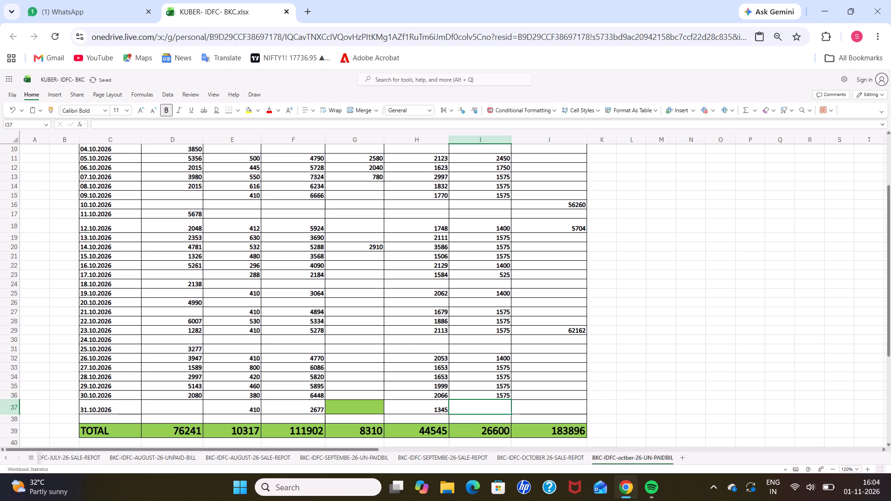
pyautogui.write('52')
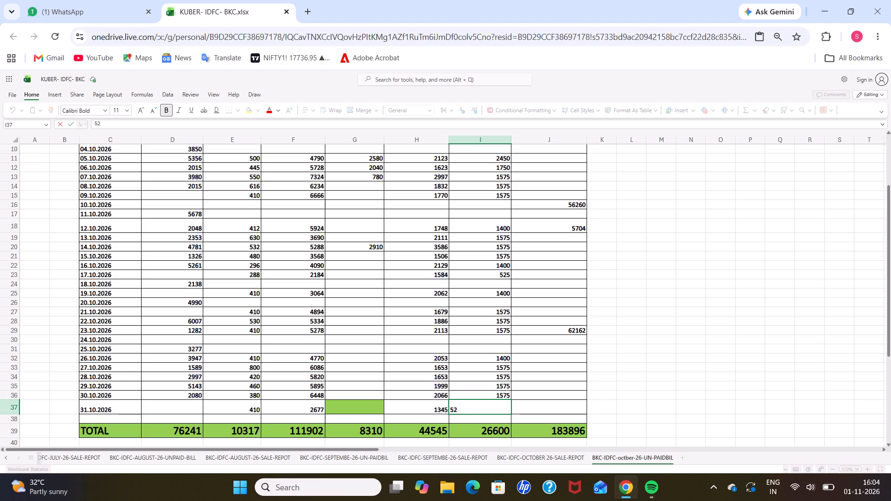
pyautogui.press('BackSpace')
pyautogui.write('25')
pyautogui.press('Return')
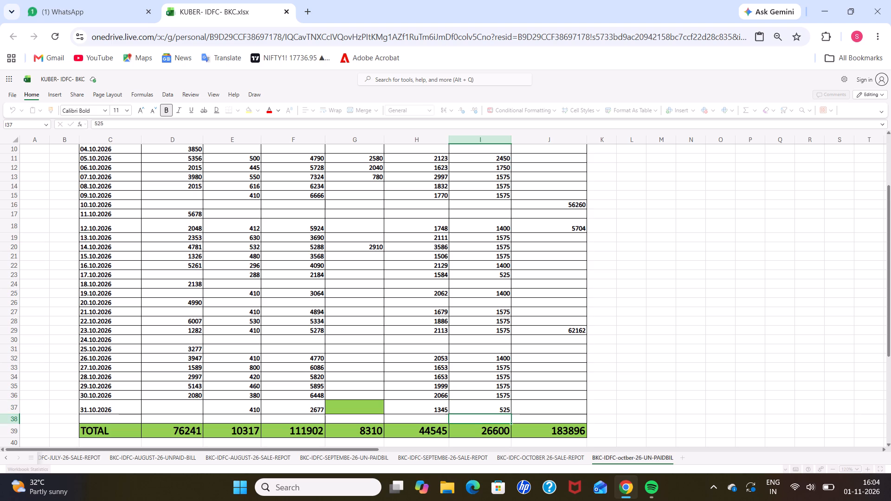
# Replace the ASMITA-CHAPATI total with a SUM formula over I7:I38.
pyautogui.press('Return')
pyautogui.press('=')
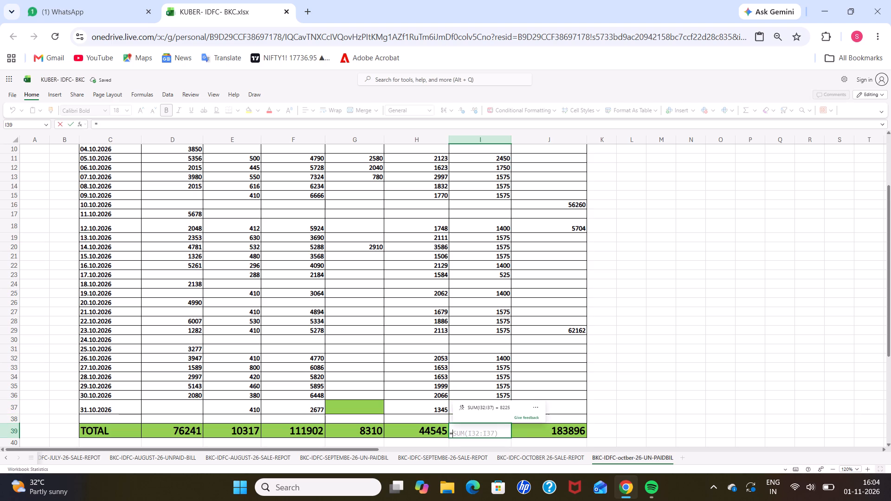
pyautogui.write('SU')
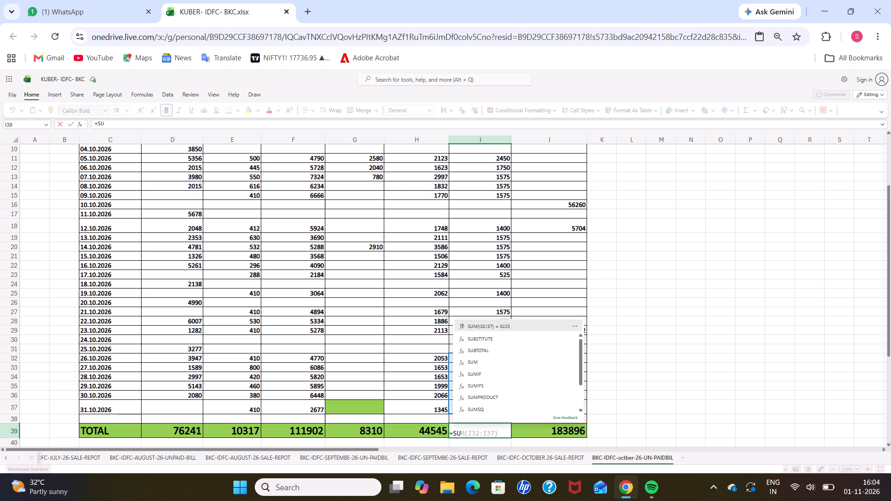
pyautogui.write('M(')
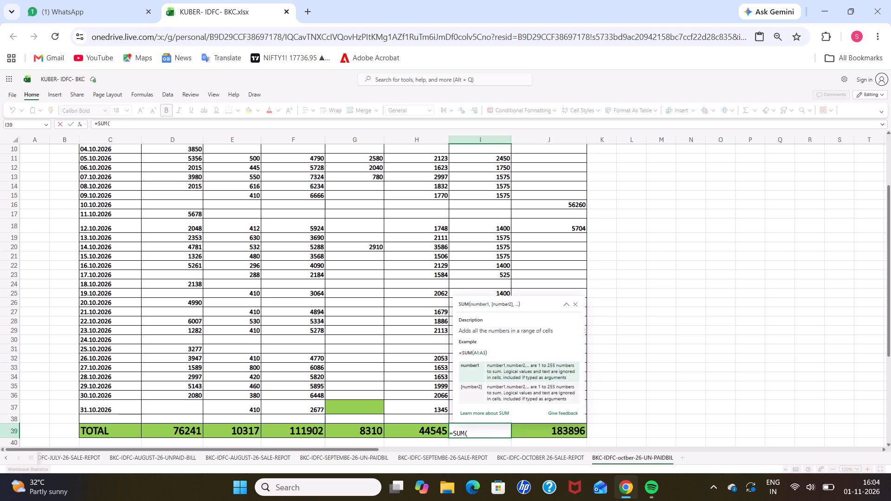
pyautogui.press('Up')
pyautogui.press('Up')
pyautogui.press('Up')
pyautogui.press('Up')
pyautogui.press('Up')
pyautogui.press('Up')
pyautogui.press('Up')
pyautogui.press('Up')
pyautogui.press('Up')
pyautogui.press('Up')
pyautogui.press('Up')
pyautogui.press('Up')
pyautogui.press('Up')
pyautogui.press('Up')
pyautogui.press('Up')
pyautogui.press('Up')
pyautogui.press('Up')
pyautogui.press('Up')
pyautogui.press('Up')
pyautogui.press('Up')
pyautogui.press('Down')
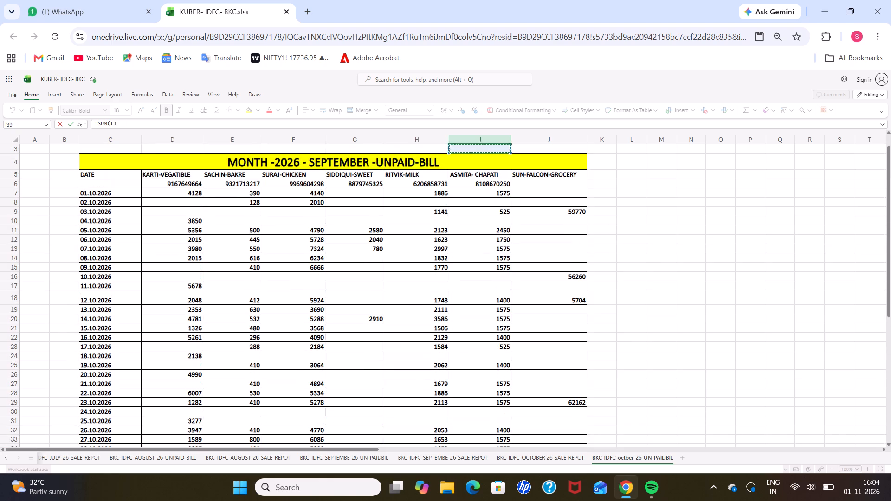
pyautogui.press('Down')
pyautogui.press('Down')
pyautogui.press('Down')
pyautogui.hotkey('shift', 'Down')
pyautogui.hotkey('shift', 'Down')
pyautogui.hotkey('shift', 'Down')
pyautogui.hotkey('shift', 'Down')
pyautogui.hotkey('shift', 'Down')
pyautogui.hotkey('shift', 'Down')
pyautogui.hotkey('shift', 'Down')
pyautogui.hotkey('shift', 'Down')
pyautogui.hotkey('shift', 'Down')
pyautogui.hotkey('shift', 'Down')
pyautogui.hotkey('shift', 'Down')
pyautogui.hotkey('shift', 'Down')
pyautogui.hotkey('shift', 'Down')
pyautogui.hotkey('shift', 'Down')
pyautogui.hotkey('shift', 'Down')
pyautogui.hotkey('shift', 'Down')
pyautogui.hotkey('shift', 'Down')
pyautogui.hotkey('shift', 'Down')
pyautogui.hotkey('shift', 'Down')
pyautogui.hotkey('shift', 'Down')
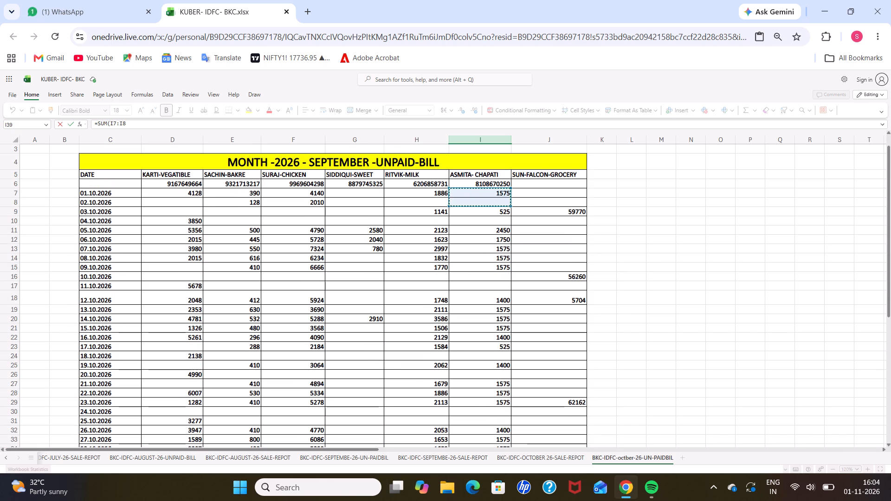
pyautogui.hotkey('shift', 'Up')
pyautogui.hotkey('shift', 'Up')
pyautogui.hotkey('shift', 'Up')
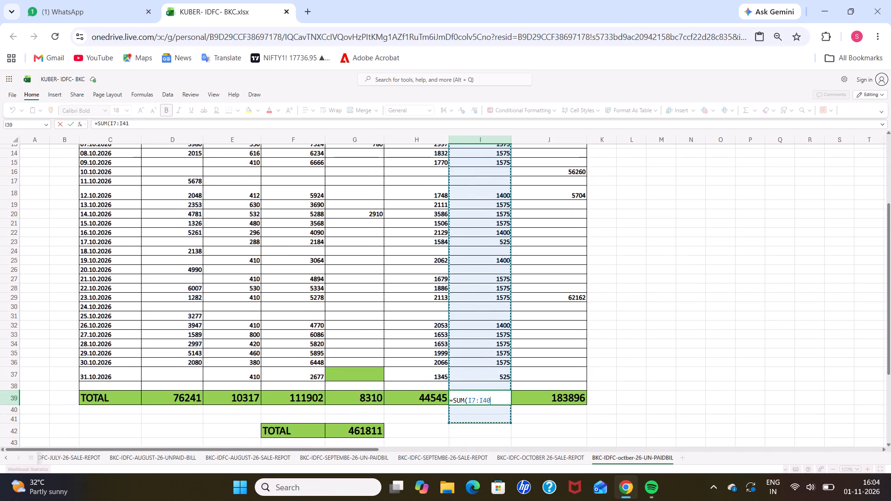
pyautogui.hotkey('shift', 'Up')
pyautogui.hotkey('shift', 'Up')
pyautogui.hotkey('shift', ')')
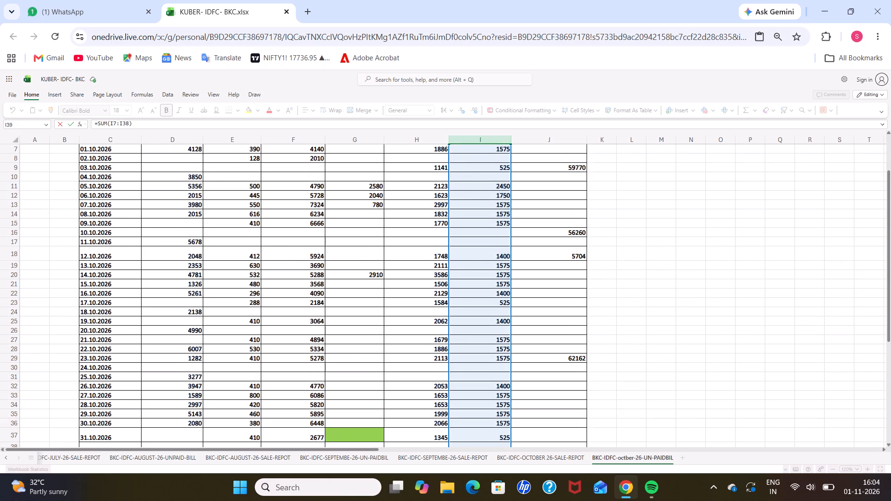
pyautogui.press('Return')
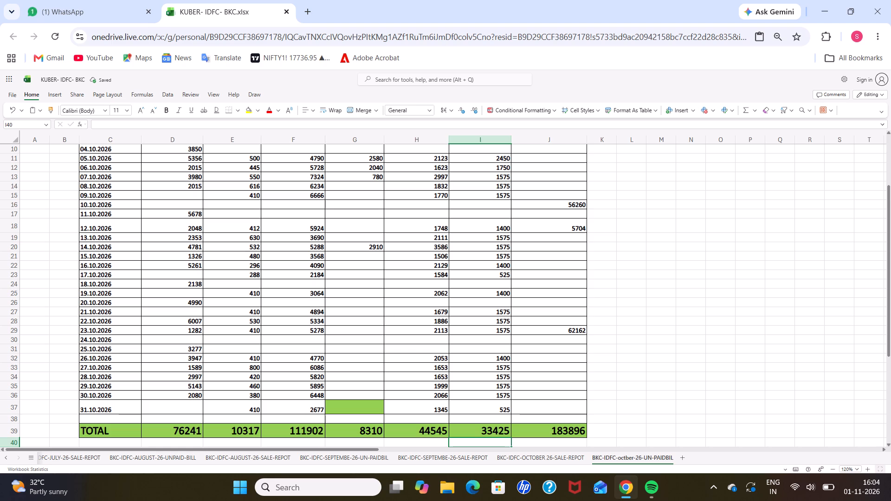
# Review the SUN-FALCON-GROCERY entries and total formula against the October 2026 dates.
pyautogui.press('Right')
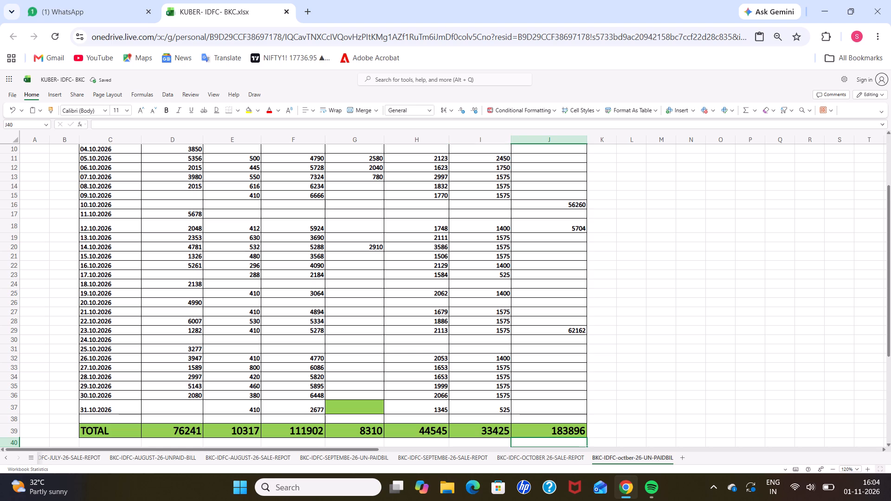
pyautogui.press('Up')
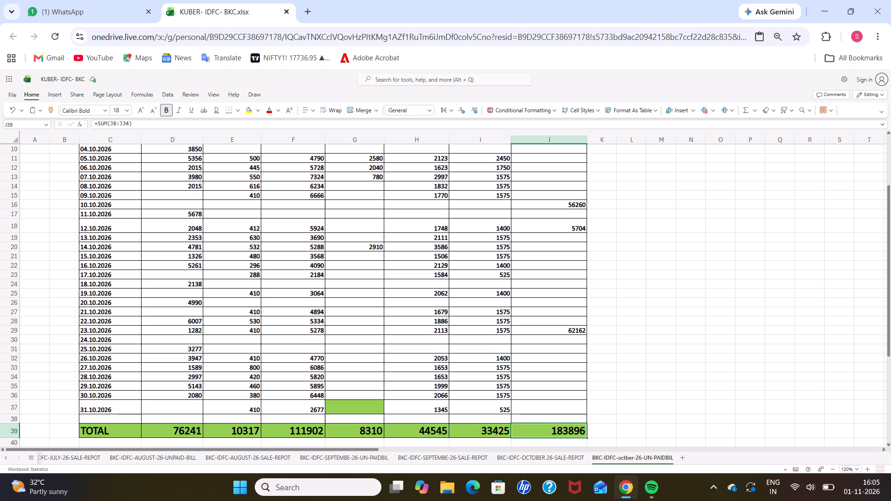
pyautogui.press('Up')
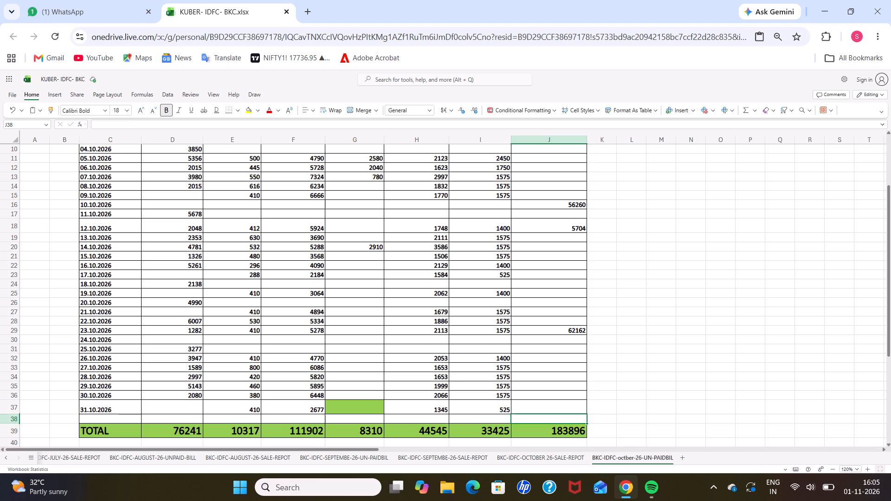
pyautogui.press('Up')
pyautogui.press('Up')
pyautogui.press('Up')
pyautogui.press('Up')
pyautogui.press('Up')
pyautogui.press('Up')
pyautogui.press('Up')
pyautogui.press('Up')
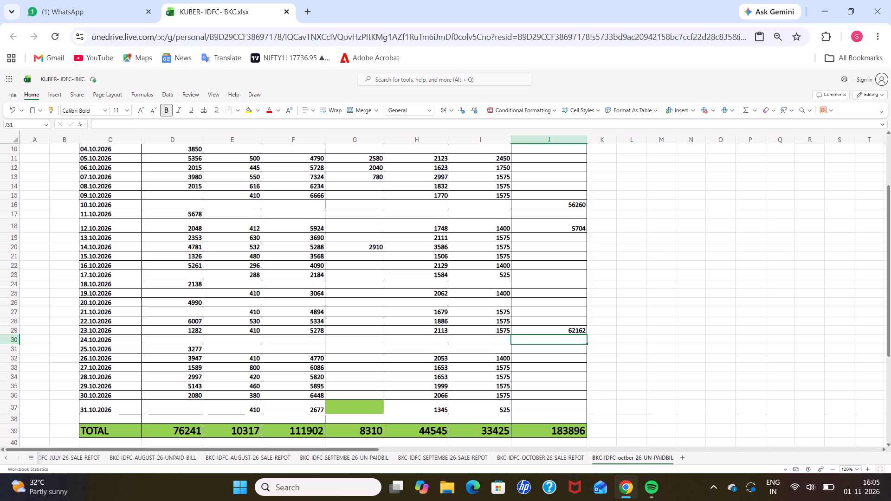
pyautogui.press('Up')
pyautogui.press('Up')
pyautogui.press('Up')
pyautogui.press('Up')
pyautogui.press('Up')
pyautogui.press('Up')
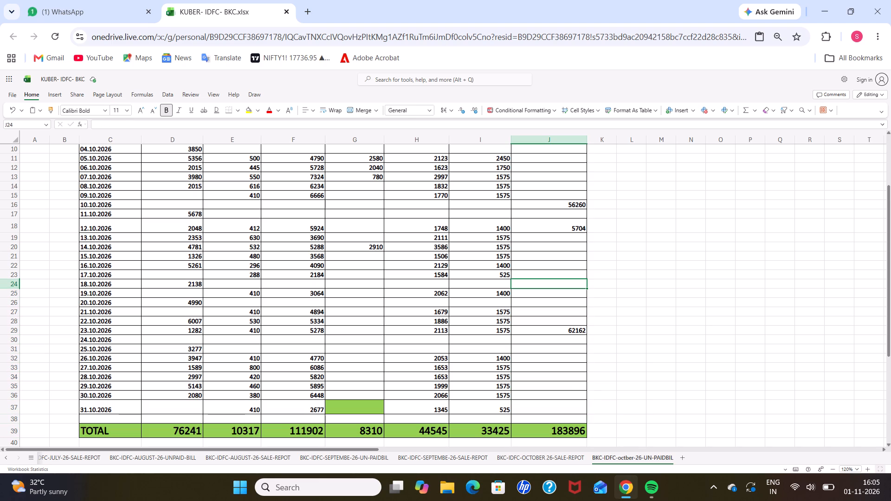
pyautogui.press('Up')
pyautogui.press('Up')
pyautogui.press('Up')
pyautogui.press('Up')
pyautogui.press('Up')
pyautogui.press('Up')
pyautogui.press('Up')
pyautogui.press('Up')
pyautogui.press('Up')
pyautogui.press('Up')
pyautogui.press('Up')
pyautogui.press('Up')
pyautogui.press('Up')
pyautogui.press('Up')
pyautogui.press('Up')
pyautogui.press('Up')
pyautogui.press('Up')
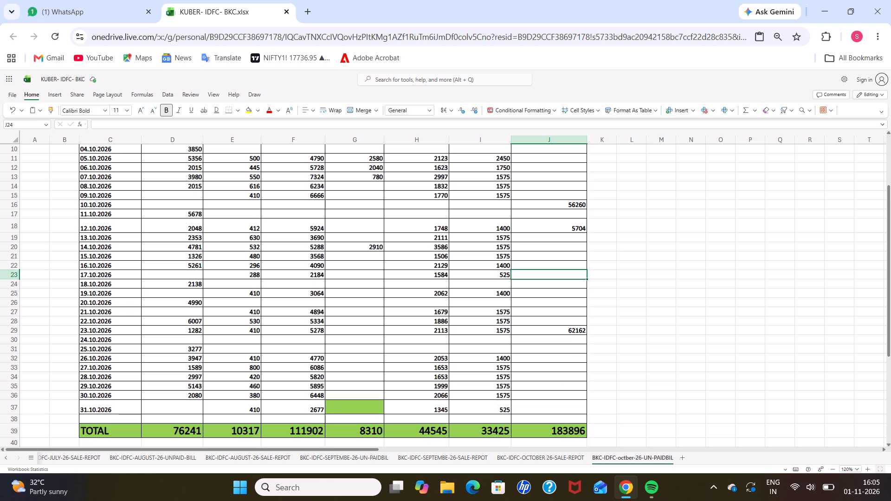
pyautogui.press('Down')
pyautogui.press('Down')
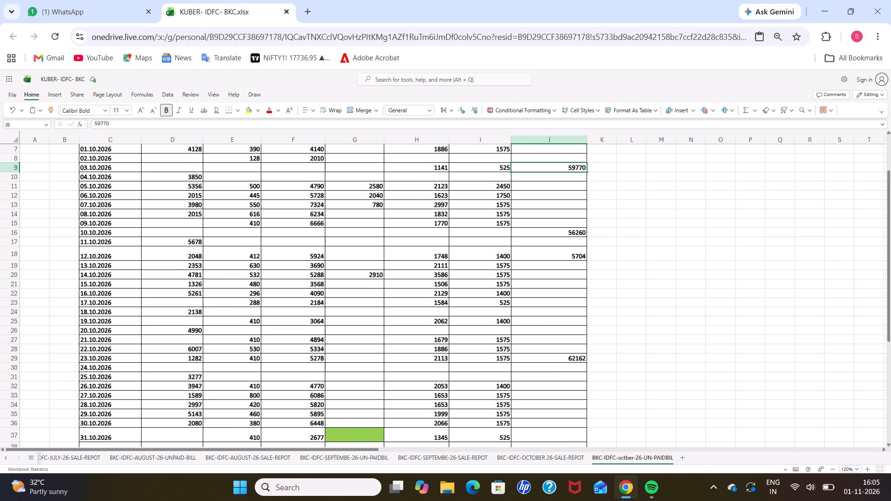
pyautogui.press('Up')
pyautogui.press('Up')
pyautogui.press('Up')
pyautogui.press('Up')
pyautogui.press('Down')
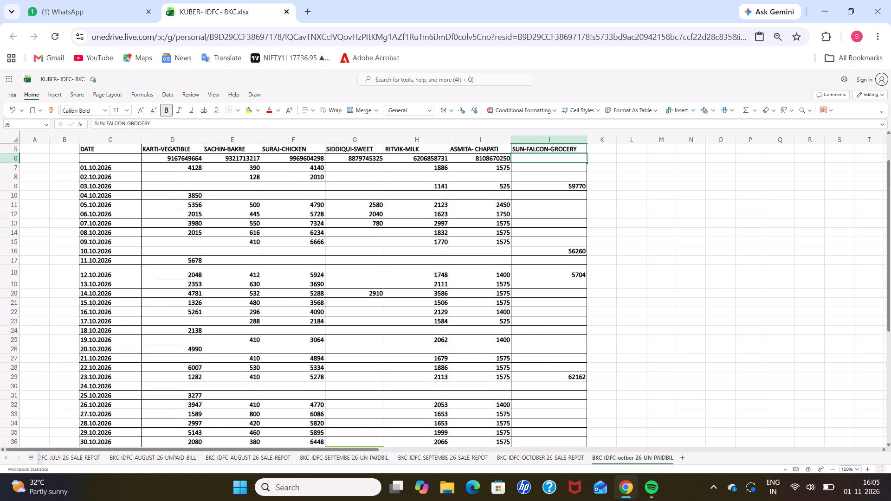
pyautogui.press('Down')
pyautogui.press('Down')
pyautogui.press('Down')
pyautogui.press('Down')
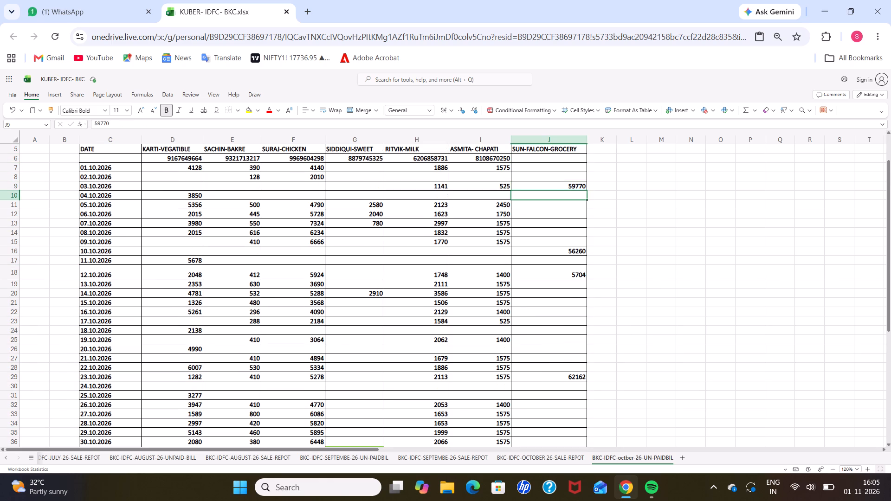
pyautogui.press('Down')
pyautogui.press('Down')
pyautogui.press('Down')
pyautogui.press('Down')
pyautogui.press('Down')
pyautogui.press('Down')
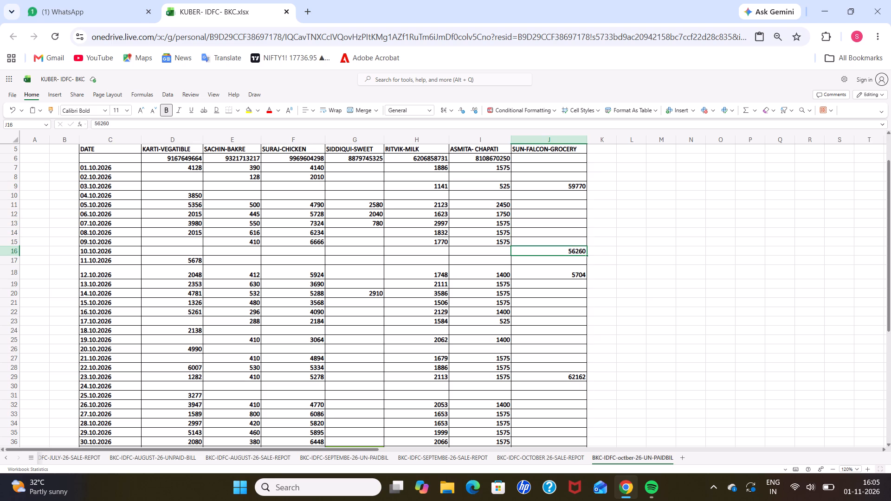
pyautogui.press('Down')
pyautogui.press('Down')
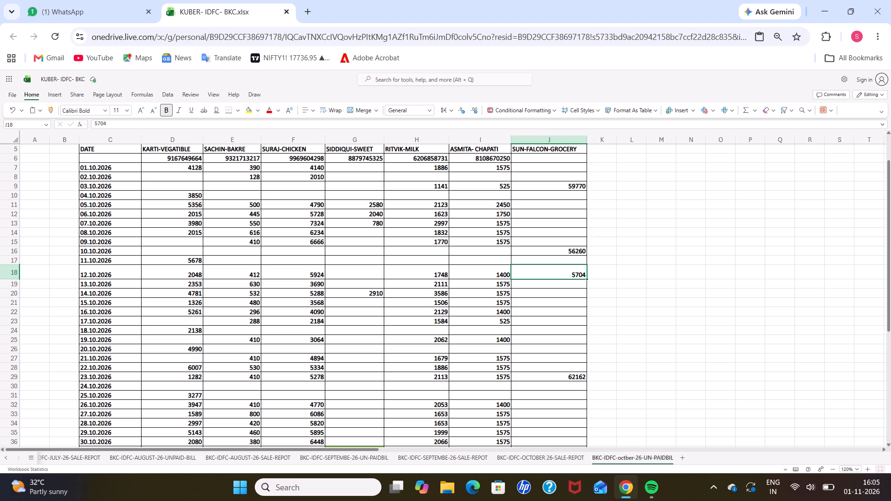
pyautogui.press('Down')
pyautogui.press('Down')
pyautogui.press('Down')
pyautogui.press('Down')
pyautogui.press('Down')
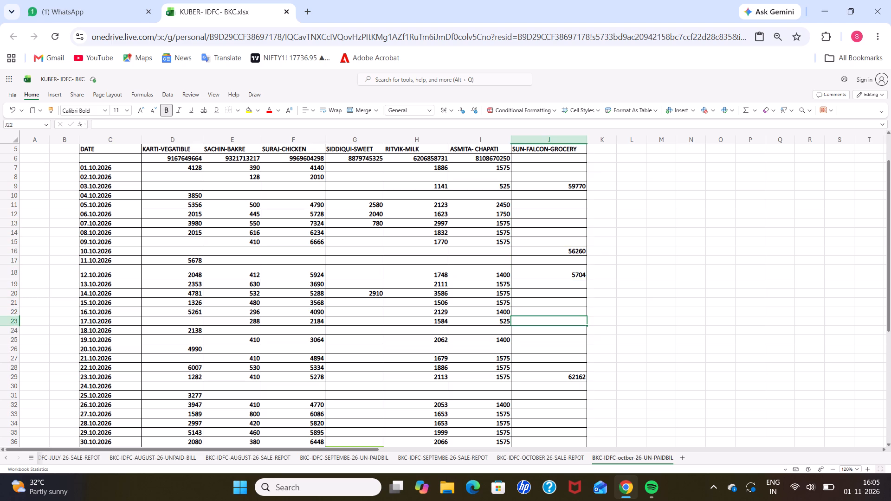
pyautogui.press('Down')
pyautogui.press('Down')
pyautogui.press('Down')
pyautogui.press('Down')
pyautogui.press('Down')
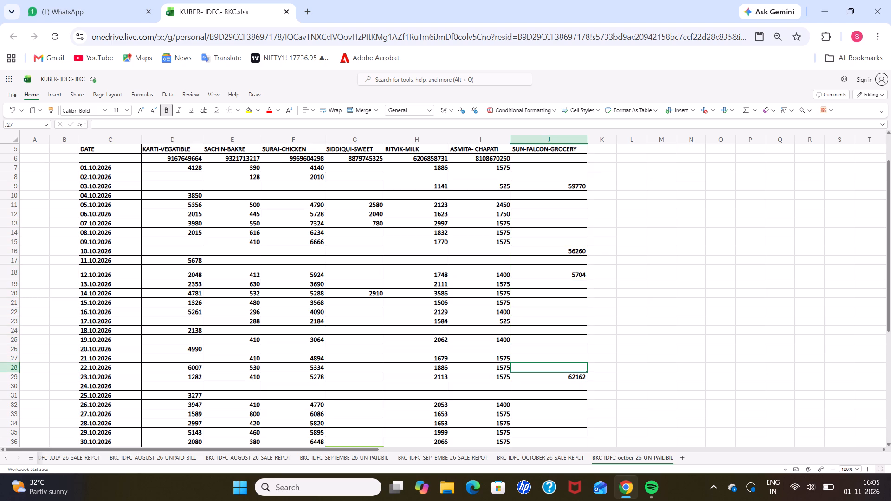
pyautogui.press('Down')
pyautogui.press('Down')
pyautogui.press('Down')
pyautogui.press('Down')
pyautogui.press('Down')
pyautogui.press('Down')
pyautogui.press('Down')
pyautogui.press('Down')
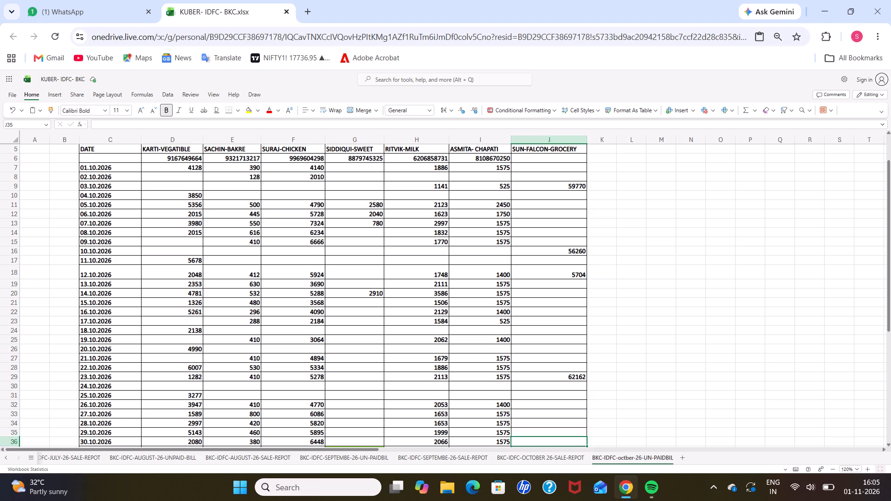
# Replace the SUN-FALCON-GROCERY total with a SUM formula over J6:J37.
pyautogui.press('Down')
pyautogui.press('Down')
pyautogui.press('Down')
pyautogui.press('Down')
pyautogui.press('Up')
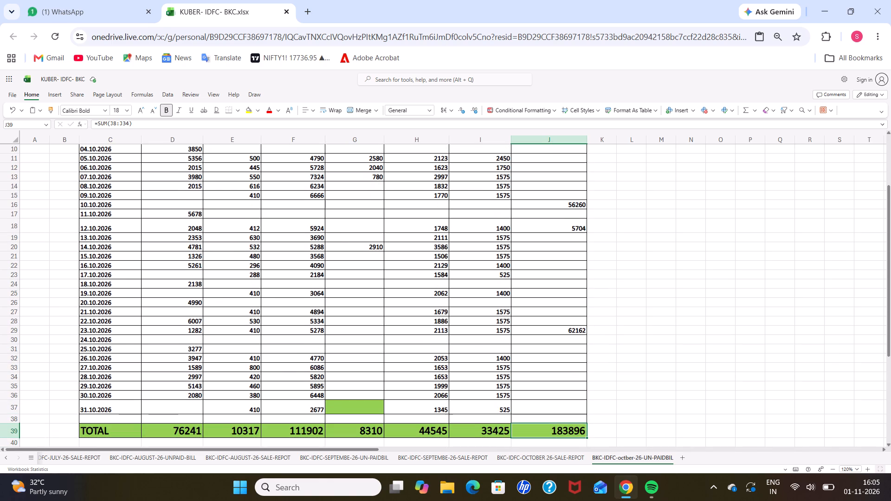
pyautogui.press('[')
pyautogui.press('BackSpace')
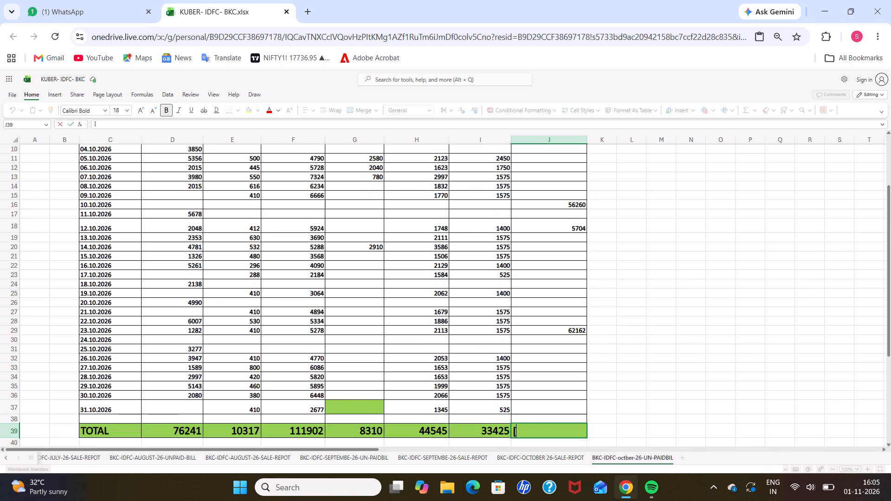
pyautogui.write('=SU,')
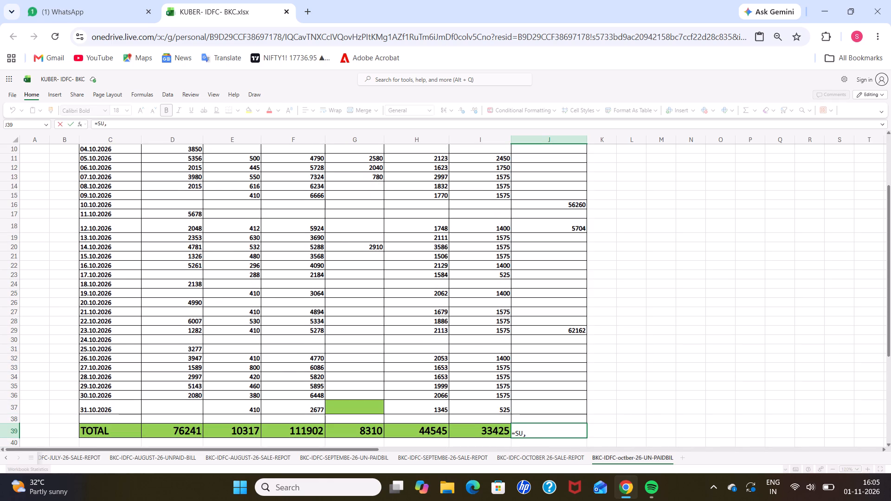
pyautogui.press('BackSpace')
pyautogui.press('m')
pyautogui.hotkey('shift', '(')
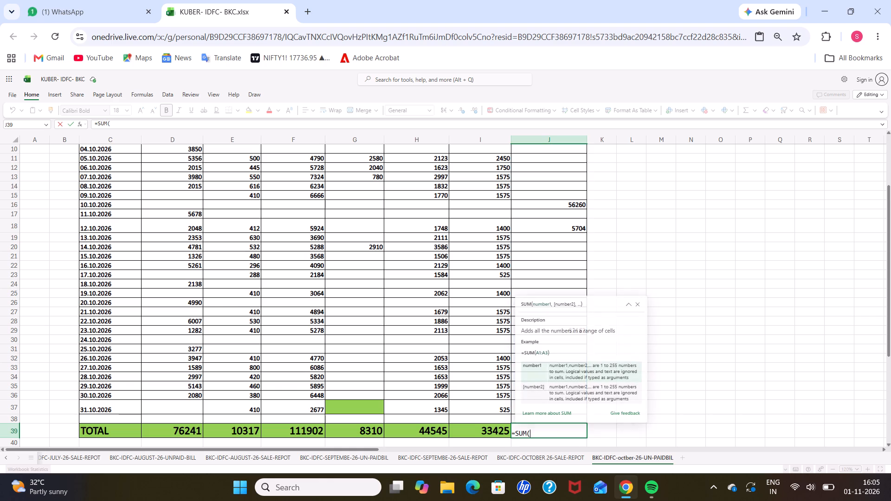
pyautogui.press('Up')
pyautogui.press('Up')
pyautogui.press('Up')
pyautogui.press('Up')
pyautogui.press('Up')
pyautogui.press('Up')
pyautogui.press('Up')
pyautogui.press('Up')
pyautogui.press('Up')
pyautogui.press('Up')
pyautogui.press('Up')
pyautogui.press('Up')
pyautogui.press('Up')
pyautogui.press('Up')
pyautogui.press('Up')
pyautogui.press('Up')
pyautogui.press('Up')
pyautogui.press('Up')
pyautogui.press('Up')
pyautogui.press('Up')
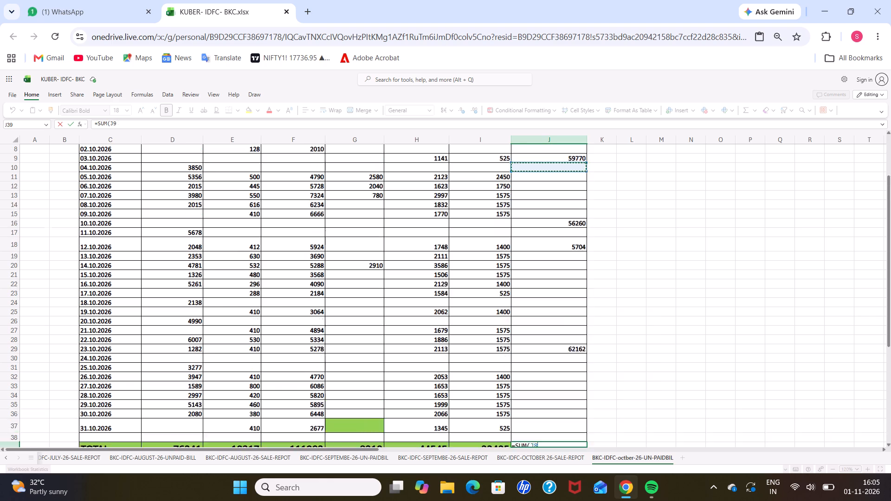
pyautogui.press('Down')
pyautogui.press('Down')
pyautogui.press('Down')
pyautogui.hotkey('shift', 'Down')
pyautogui.hotkey('shift', 'Down')
pyautogui.hotkey('shift', 'Down')
pyautogui.hotkey('shift', 'Down')
pyautogui.hotkey('shift', 'Down')
pyautogui.hotkey('shift', 'Down')
pyautogui.hotkey('shift', 'Down')
pyautogui.hotkey('shift', 'Down')
pyautogui.hotkey('shift', 'Down')
pyautogui.hotkey('shift', 'Down')
pyautogui.hotkey('shift', 'Down')
pyautogui.hotkey('shift', 'Down')
pyautogui.hotkey('shift', 'Down')
pyautogui.hotkey('shift', 'Down')
pyautogui.hotkey('shift', 'Down')
pyautogui.hotkey('shift', 'Down')
pyautogui.hotkey('shift', 'Down')
pyautogui.hotkey('shift', 'Down')
pyautogui.hotkey('shift', 'Down')
pyautogui.hotkey('shift', 'Down')
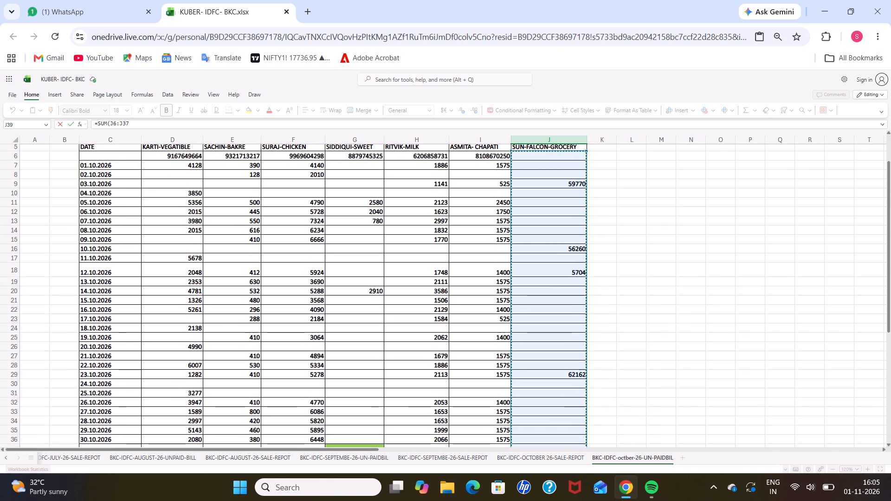
pyautogui.hotkey('shift', ')')
pyautogui.press('Return')
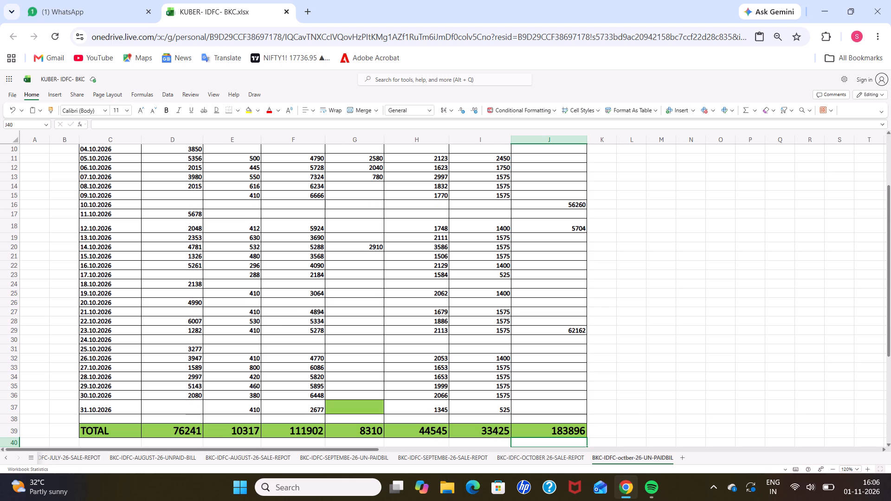
# Replace the overall TOTAL in G42 with a SUM formula over the supplier totals D39:J39.
pyautogui.scroll(-1, 359, 318)
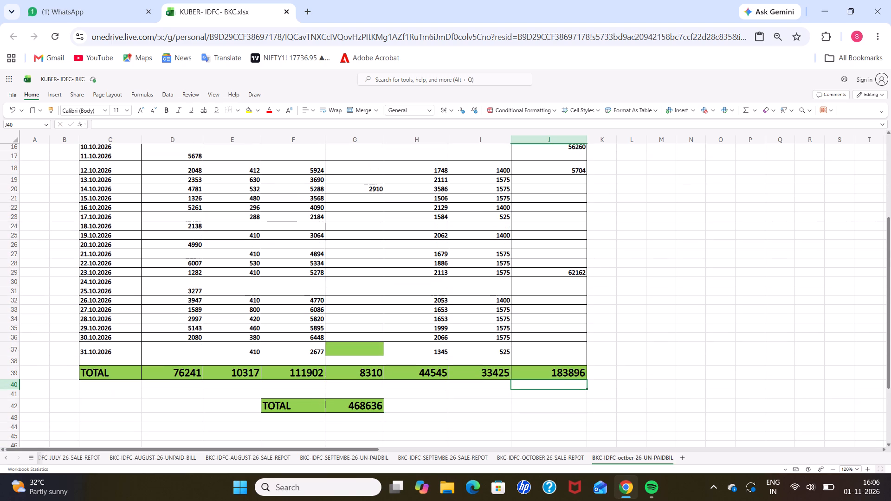
pyautogui.click(362, 407)
pyautogui.write('=SUM(')
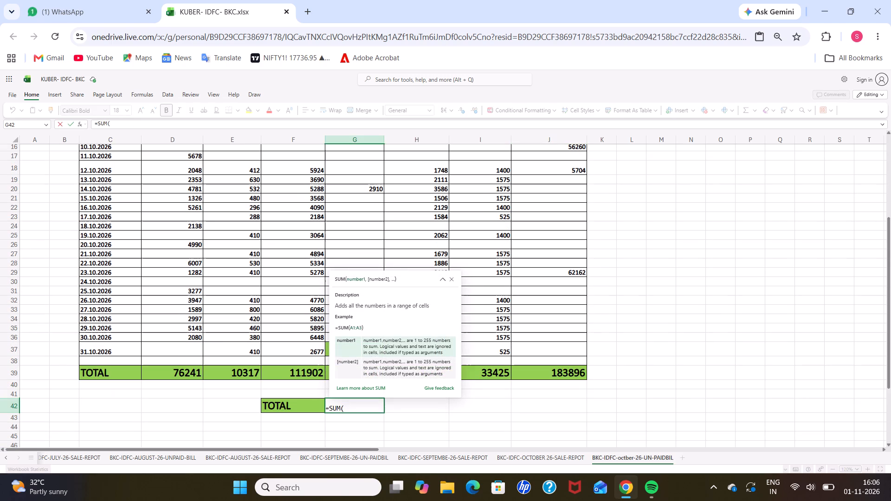
pyautogui.press('Up')
pyautogui.press('Up')
pyautogui.press('Up')
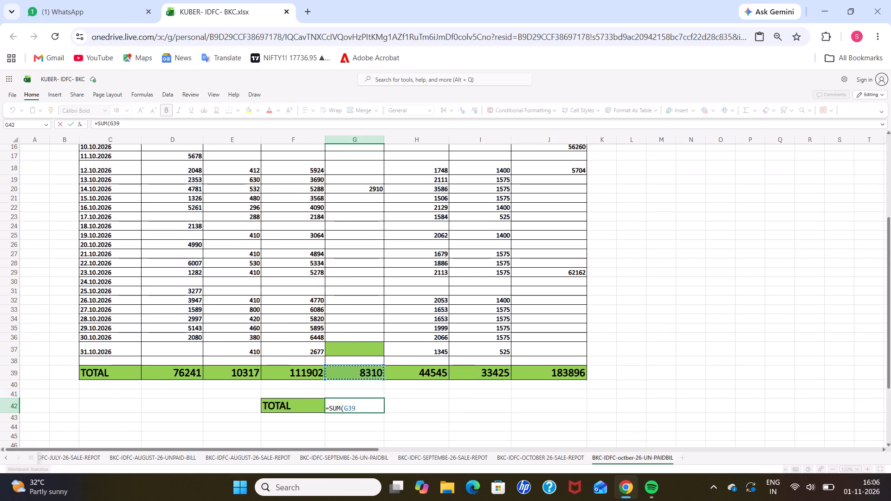
pyautogui.press('Left')
pyautogui.press('Left')
pyautogui.press('Left')
pyautogui.hotkey('shift', 'Right')
pyautogui.hotkey('shift', 'Right')
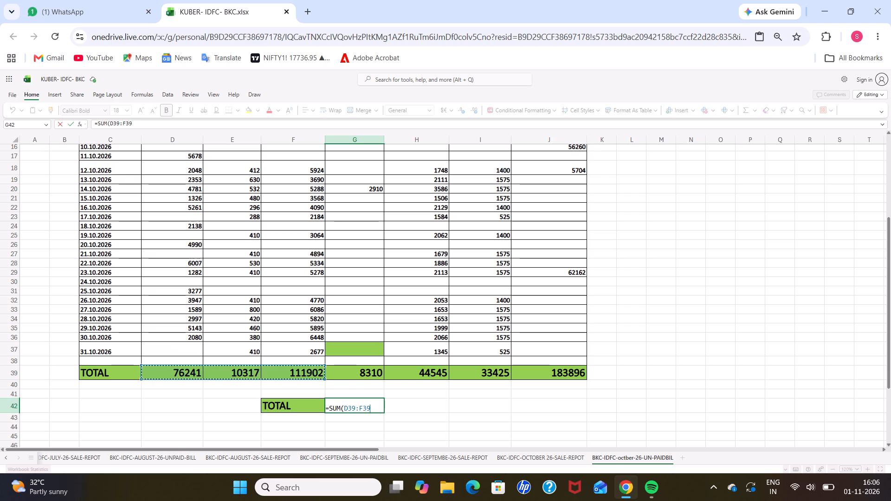
pyautogui.hotkey('shift', 'Right')
pyautogui.hotkey('shift', 'Right')
pyautogui.hotkey('shift', 'Right')
pyautogui.hotkey('shift', 'Right')
pyautogui.hotkey('shift', 'Right')
pyautogui.hotkey('shift', 'Left')
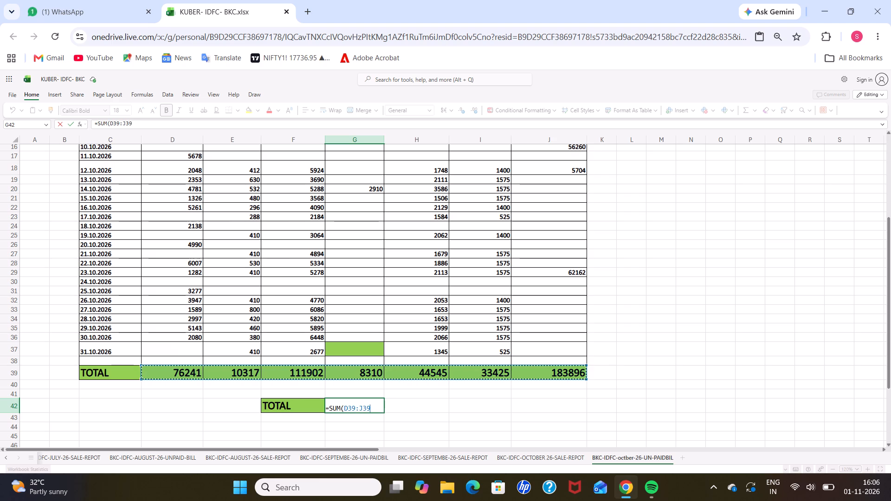
pyautogui.hotkey('shift', ')')
pyautogui.press('Return')
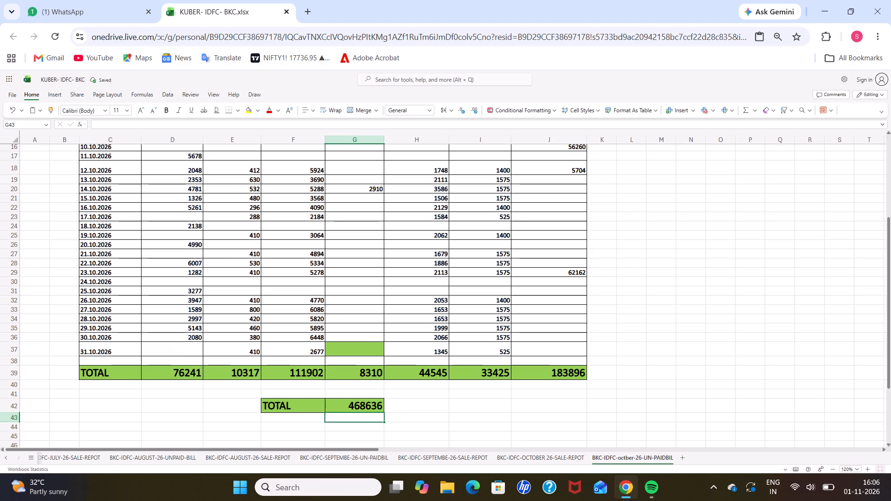
pyautogui.click(356, 409)
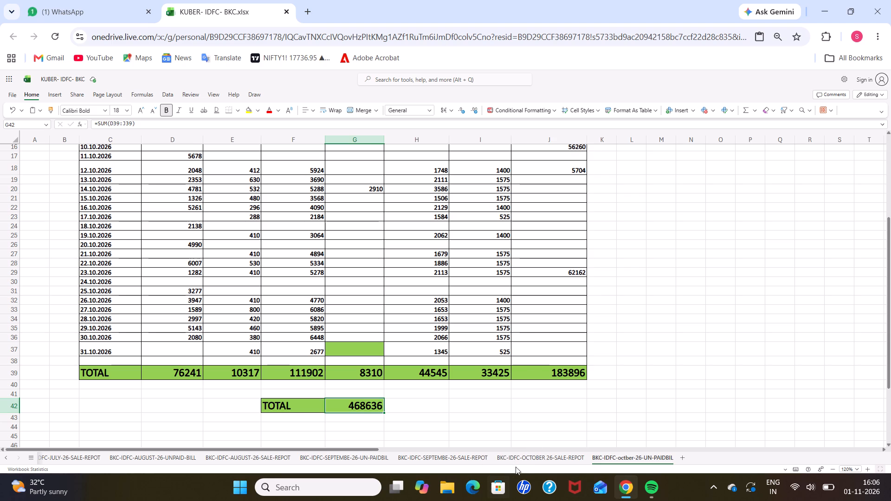
# On the BKC-IDFC-OCTOBER 26-SALE-REPOT sheet, fill the 26.10.2026 row with D 1350, E 34353, F 35703 and H 920.
pyautogui.click(525, 457)
pyautogui.scroll(-2, 280, 306)
pyautogui.scroll(2, 235, 260)
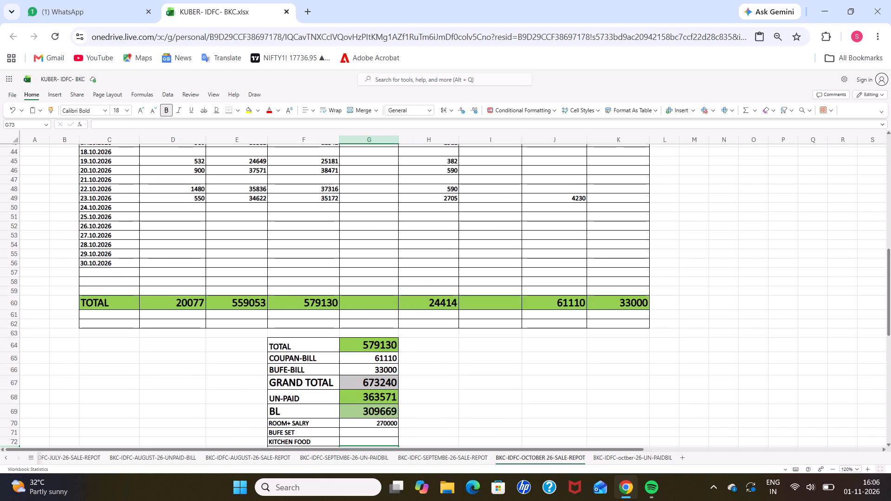
pyautogui.click(192, 206)
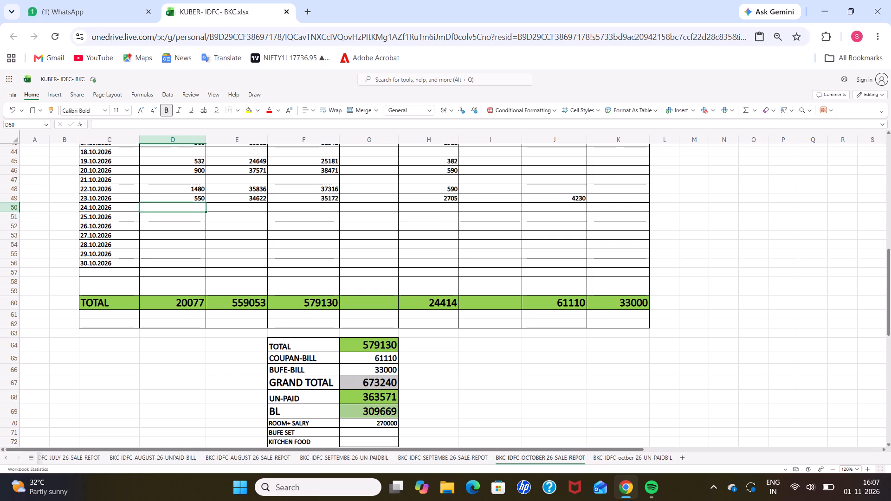
pyautogui.click(156, 228)
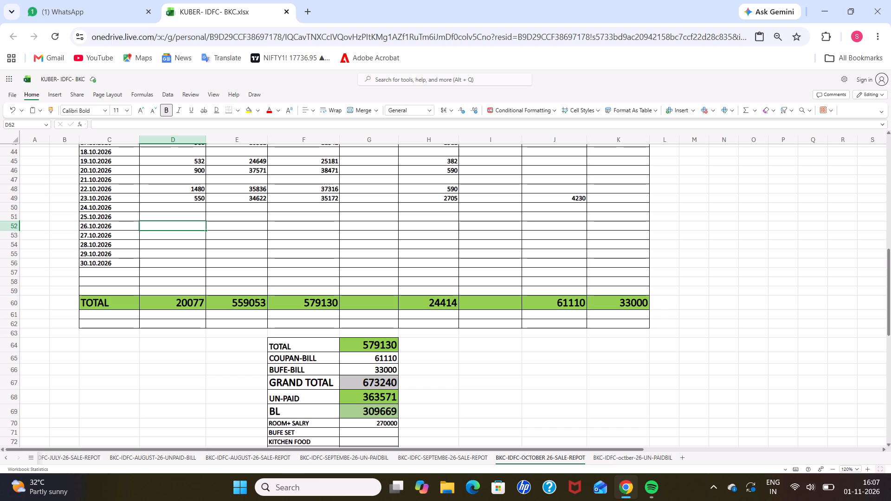
pyautogui.write('1350')
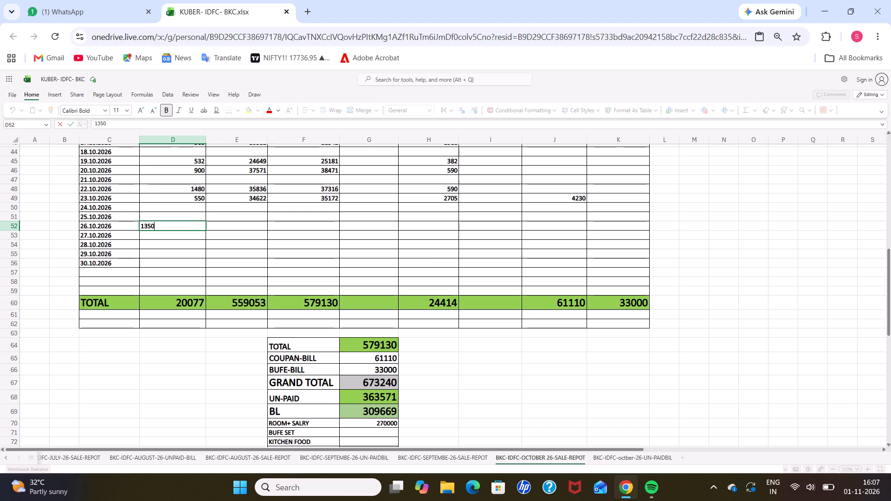
pyautogui.press('Right')
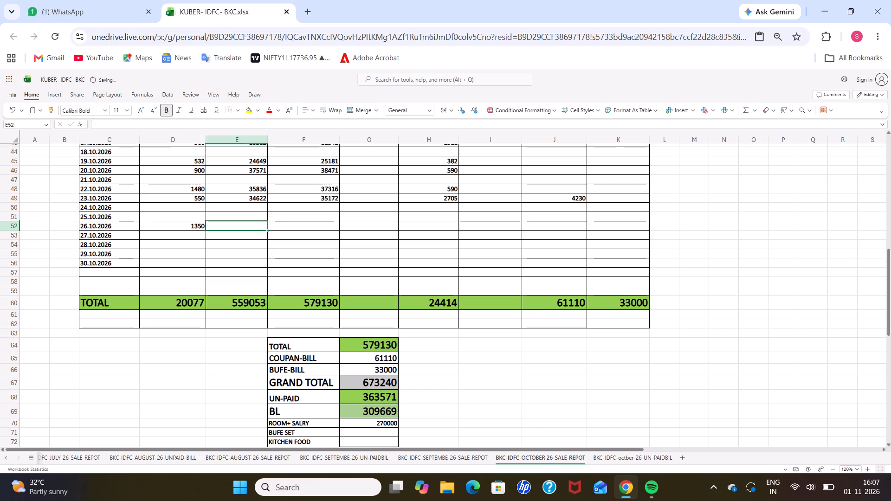
pyautogui.write('34')
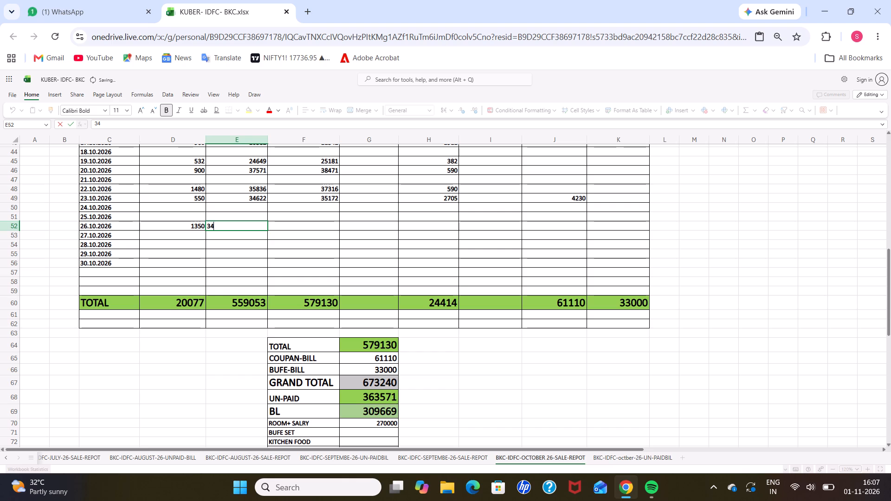
pyautogui.write('353')
pyautogui.press('Right')
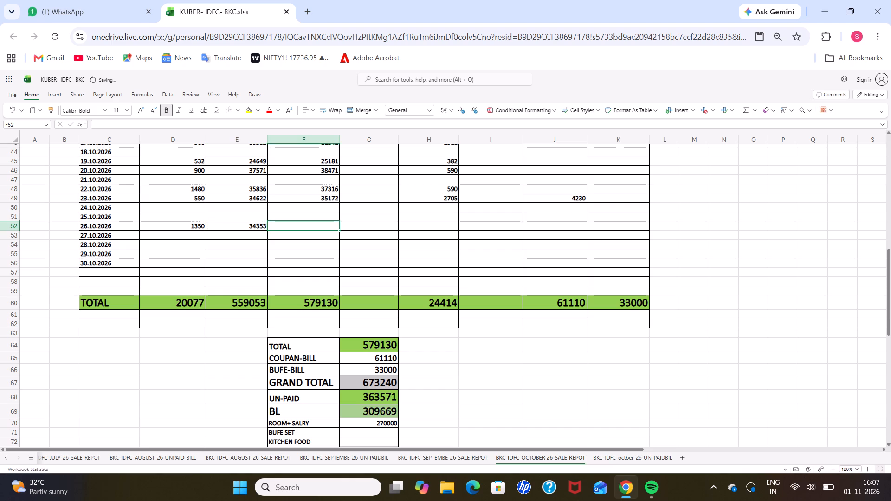
pyautogui.write('35')
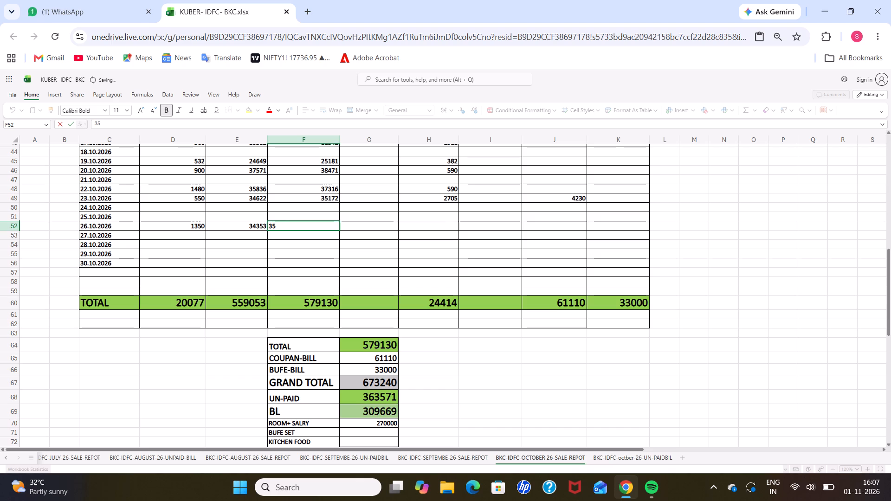
pyautogui.write('703')
pyautogui.press('Right')
pyautogui.press('Right')
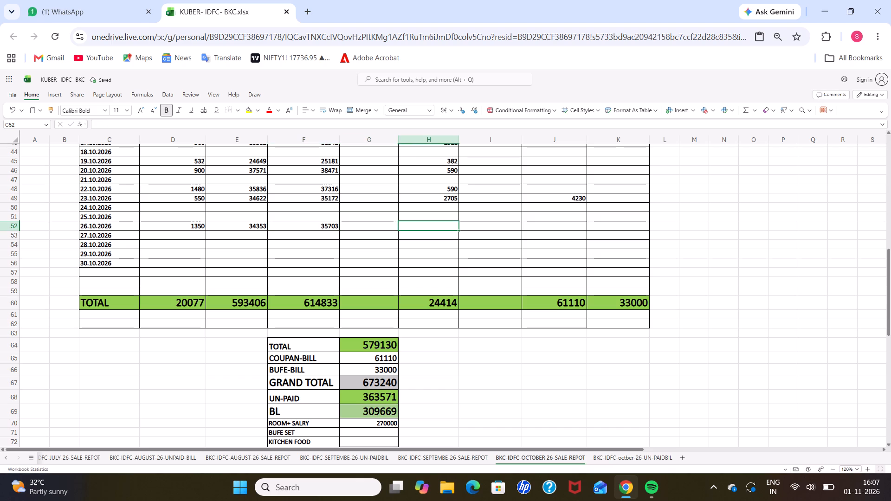
pyautogui.write('920')
pyautogui.press('Return')
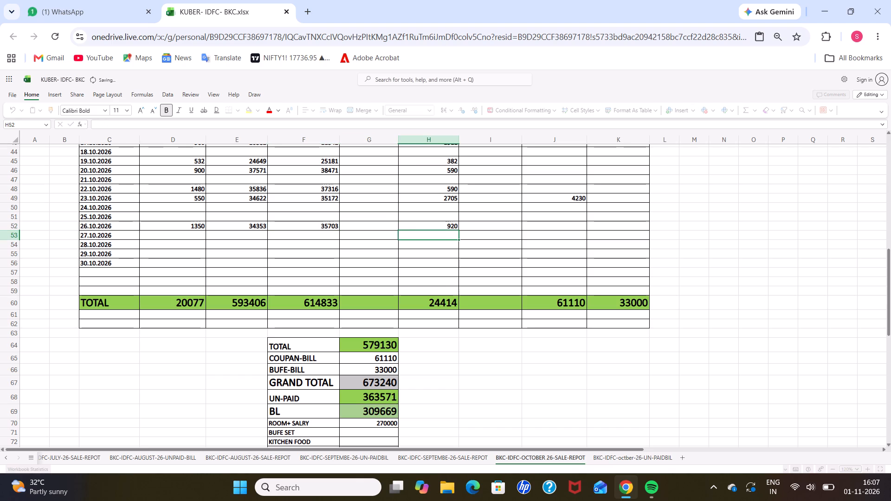
# Fill the 27.10.2026 row with 630 in column D, 35770 in E, 36400 in F and 490 in H.
pyautogui.press('Left')
pyautogui.press('Left')
pyautogui.press('Left')
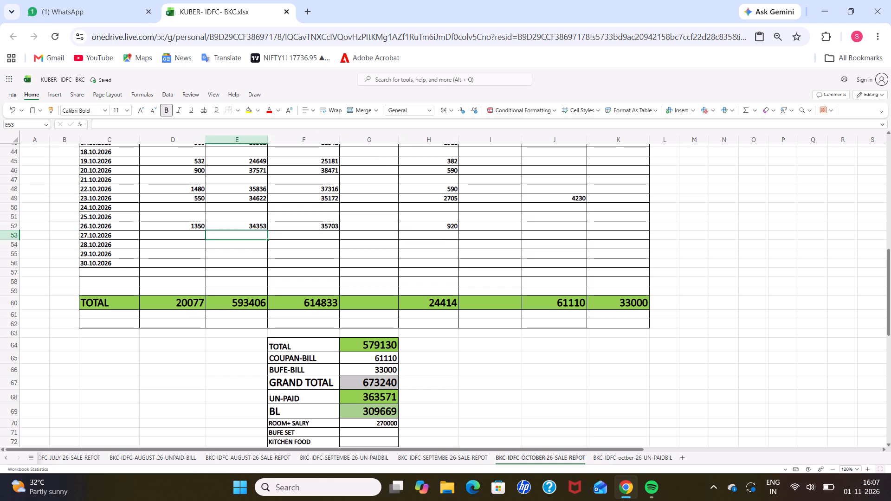
pyautogui.press('Left')
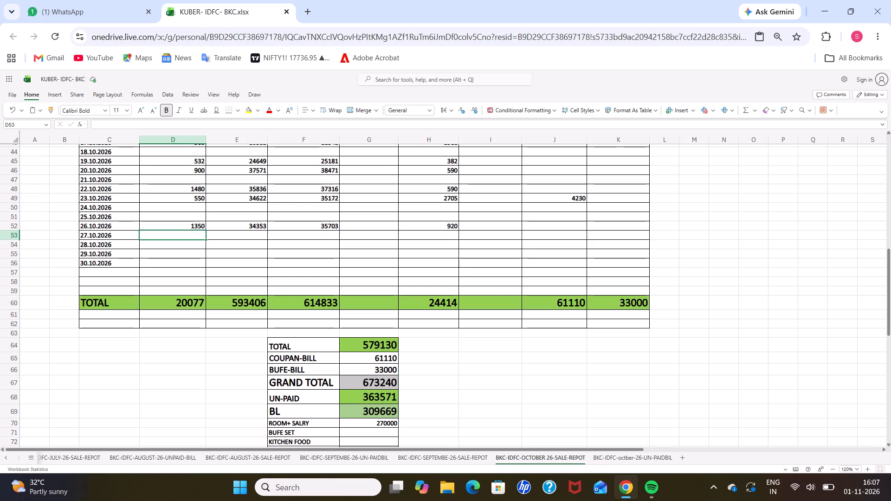
pyautogui.write('630')
pyautogui.press('Right')
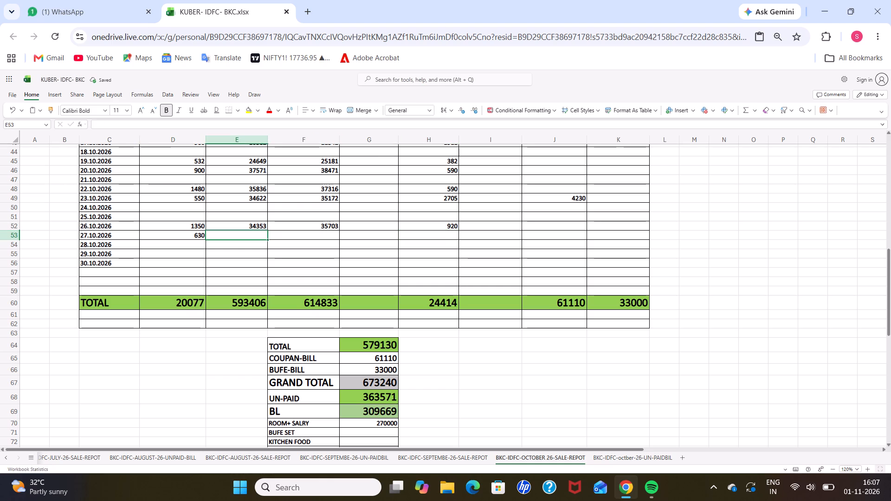
pyautogui.write('35')
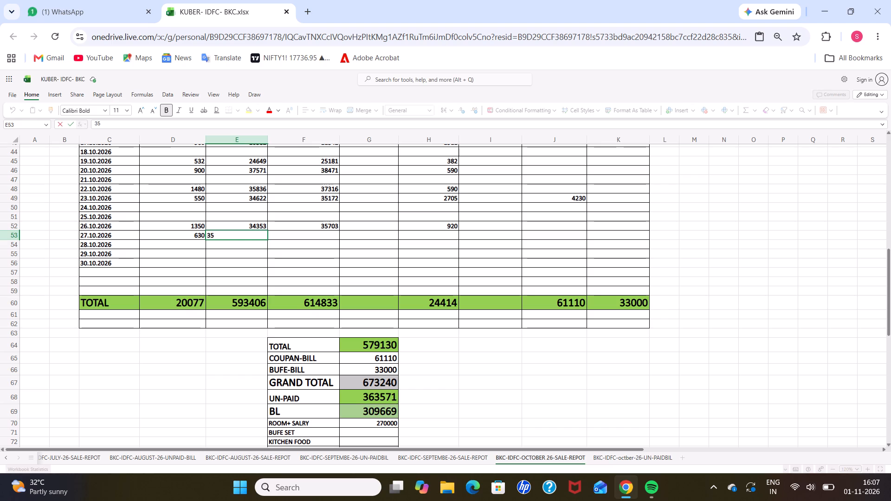
pyautogui.write('770')
pyautogui.press('Right')
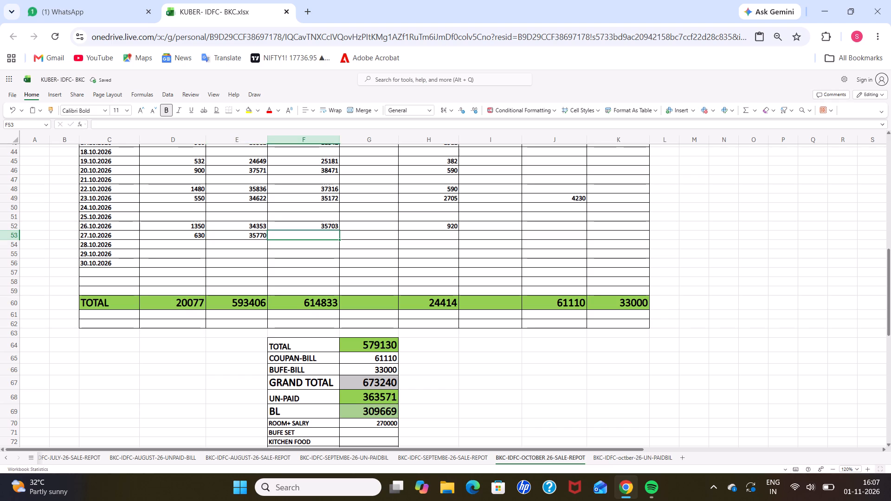
pyautogui.write('36')
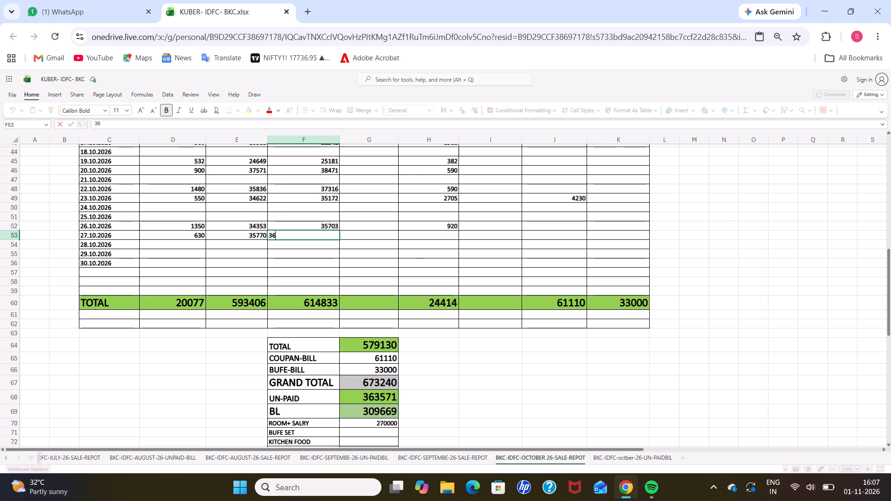
pyautogui.write('400')
pyautogui.press('Right')
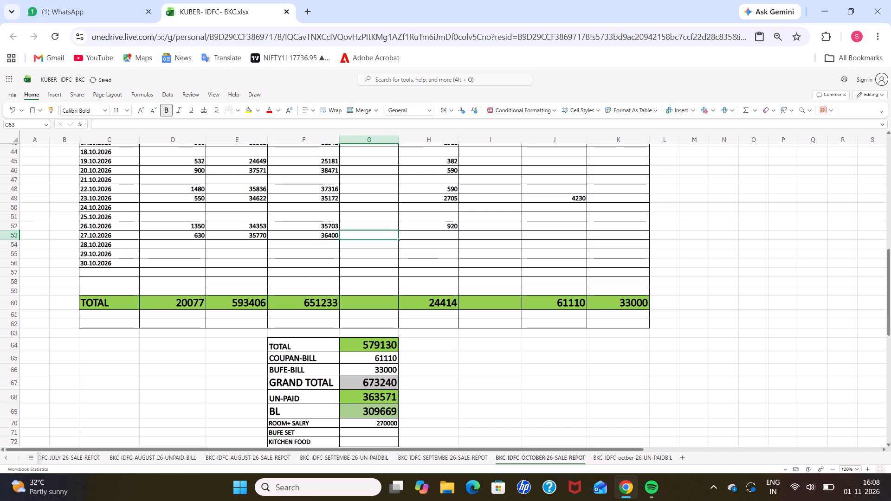
pyautogui.press('Right')
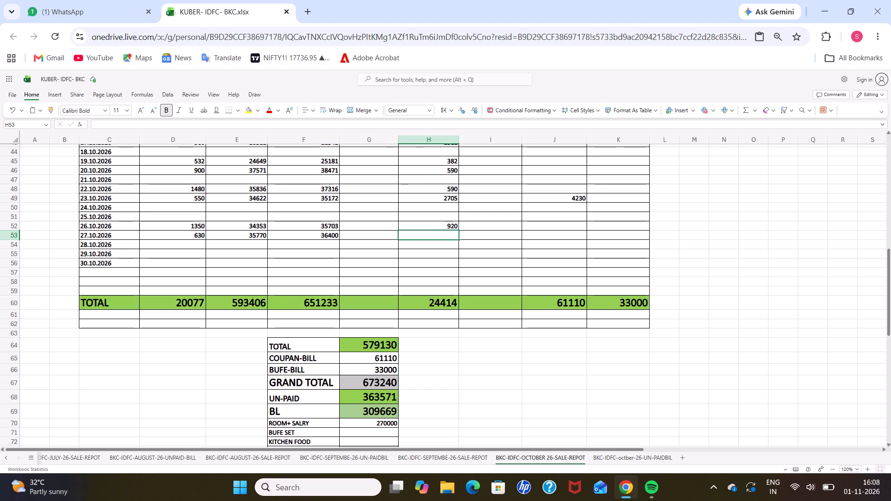
pyautogui.write('490')
pyautogui.press('Right')
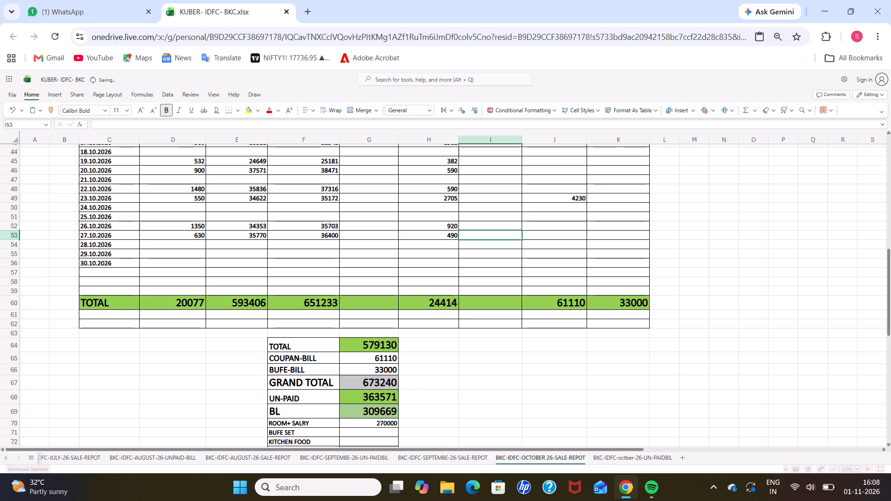
# Fill the 28.10.2026 row with 1550 in column D, 41932 in E, 43482 in F and 680 in H.
pyautogui.press('Down')
pyautogui.press('Left')
pyautogui.press('Left')
pyautogui.press('Left')
pyautogui.press('Left')
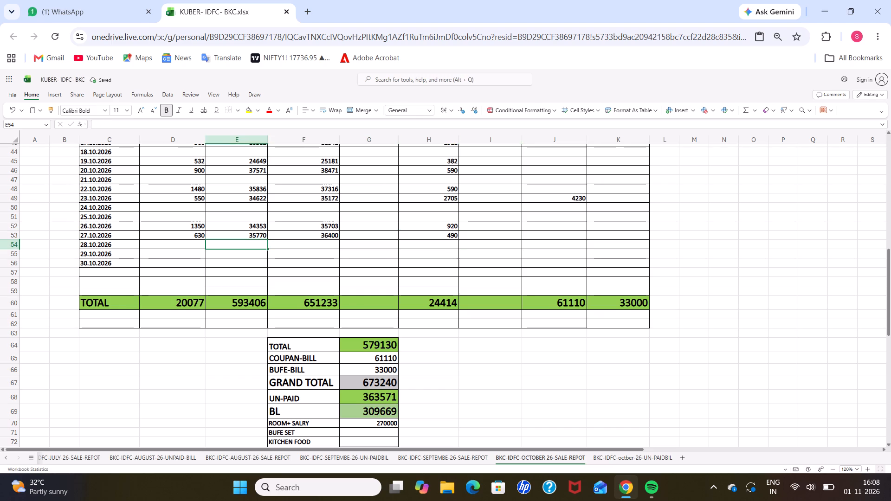
pyautogui.press('Left')
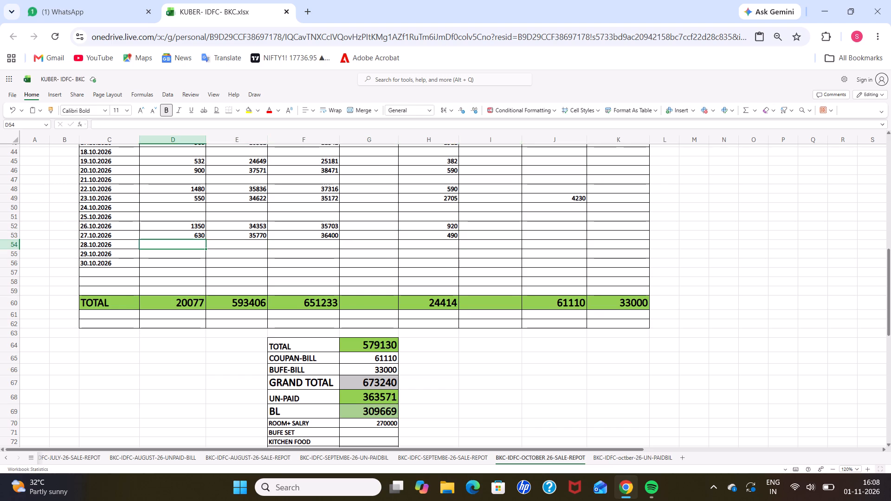
pyautogui.write('1550')
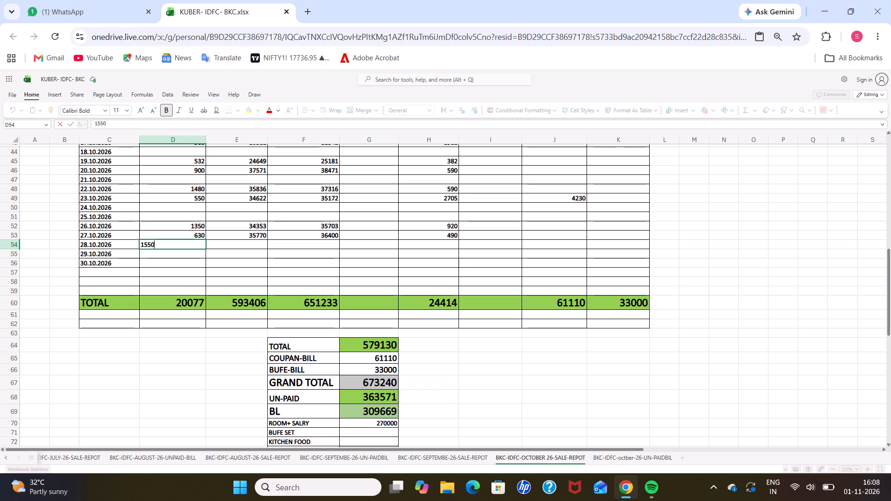
pyautogui.press('Right')
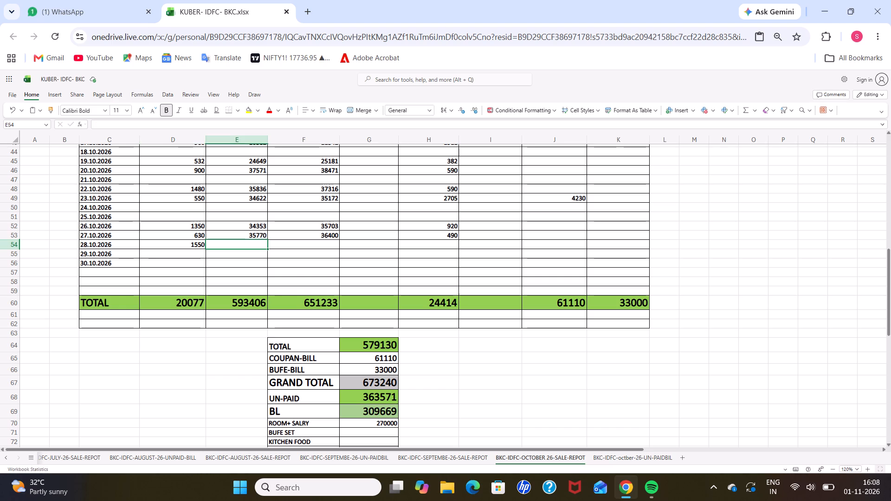
pyautogui.write('41')
pyautogui.write('932')
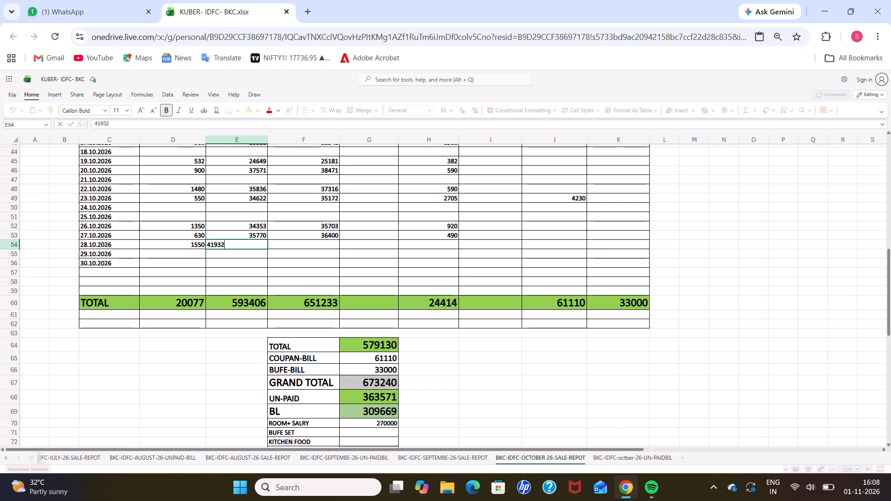
pyautogui.press('Right')
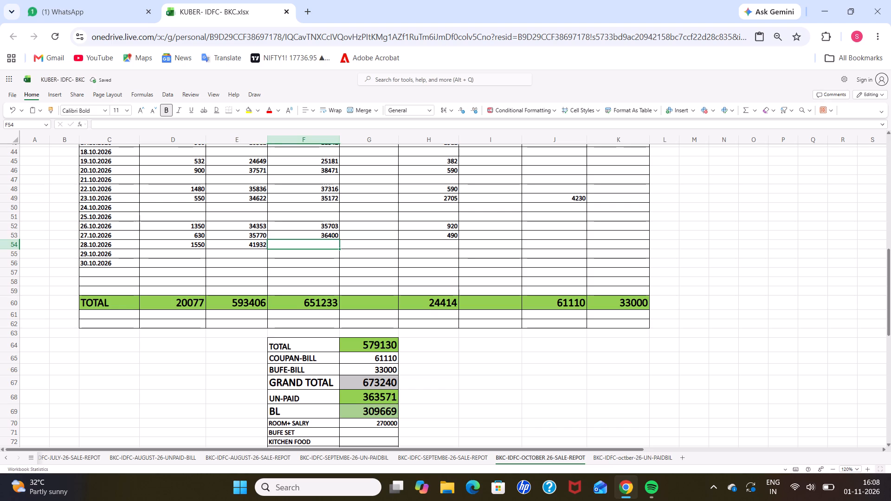
pyautogui.write('43')
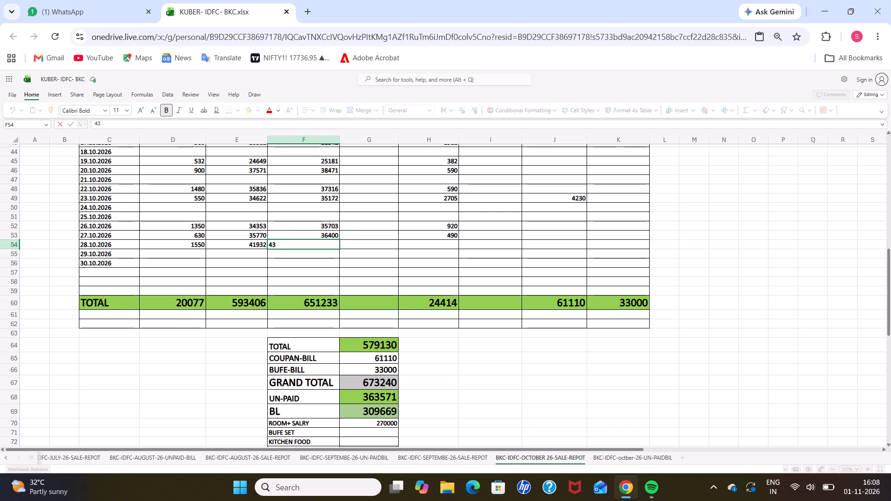
pyautogui.write('482')
pyautogui.press('Return')
pyautogui.press('Right')
pyautogui.press('Right')
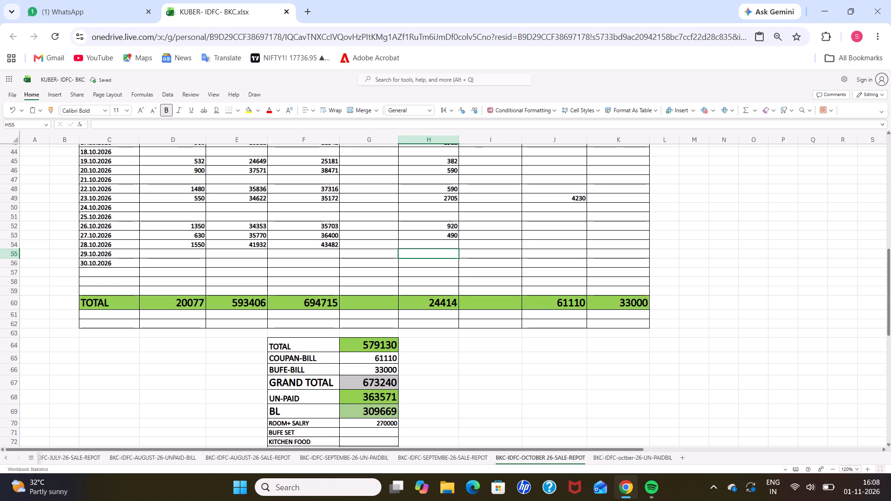
pyautogui.press('Up')
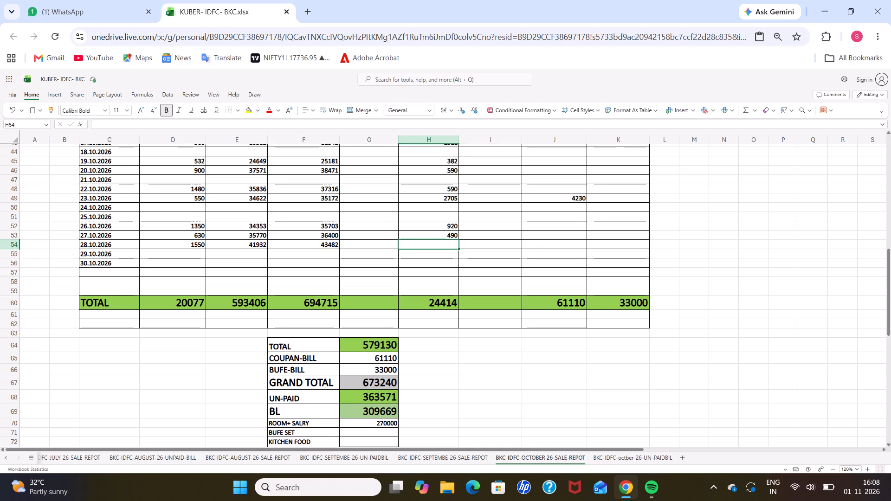
pyautogui.write('680')
pyautogui.press('Down')
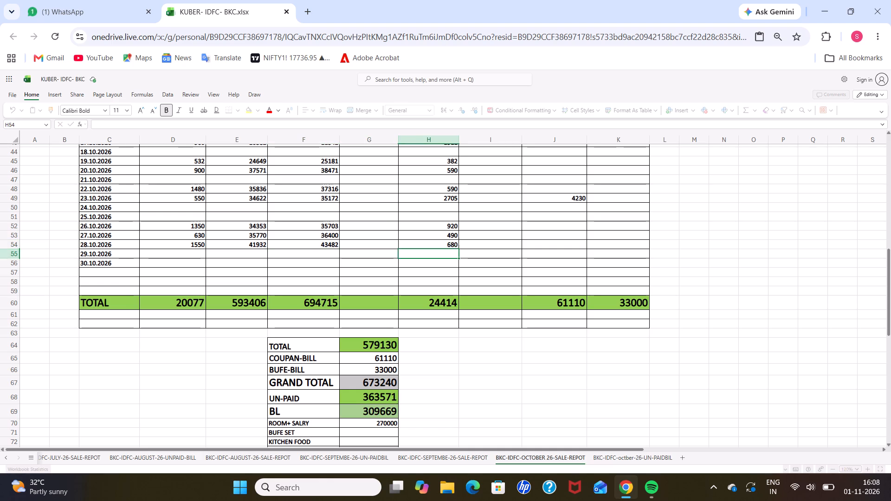
# Fill the 29.10.2026 row with 1310 in column D, 34994 in E, 36304 in F and 1110 in H.
pyautogui.press('Left')
pyautogui.press('Left')
pyautogui.press('Left')
pyautogui.press('Left')
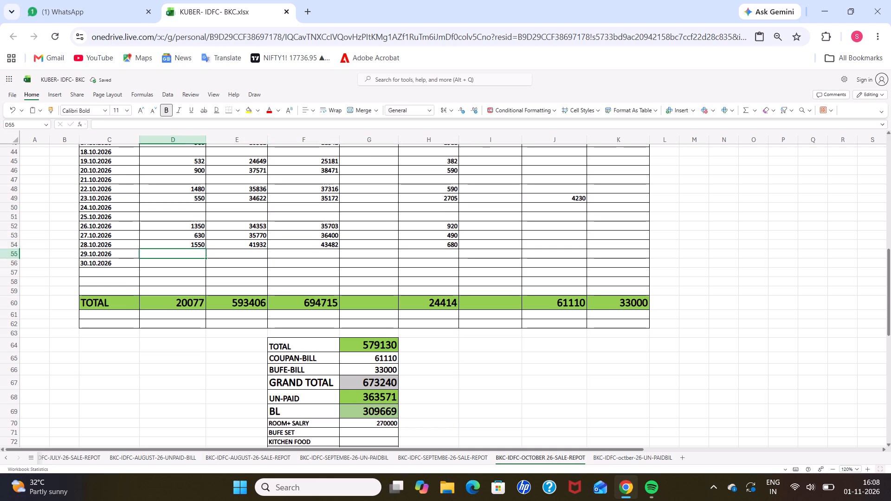
pyautogui.write('1310')
pyautogui.press('Right')
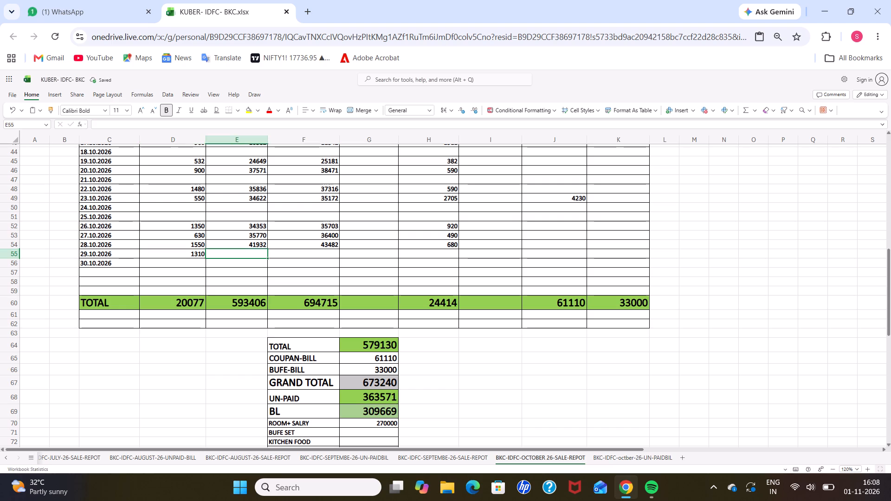
pyautogui.write('34')
pyautogui.write('994')
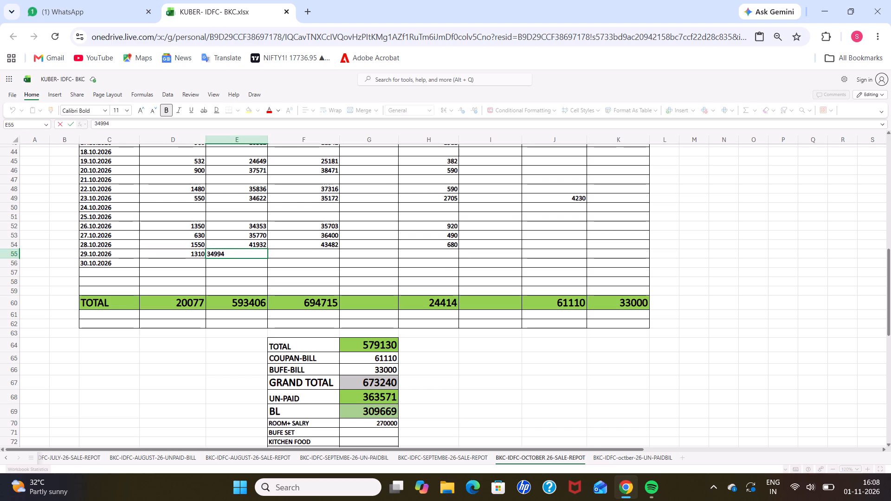
pyautogui.press('Right')
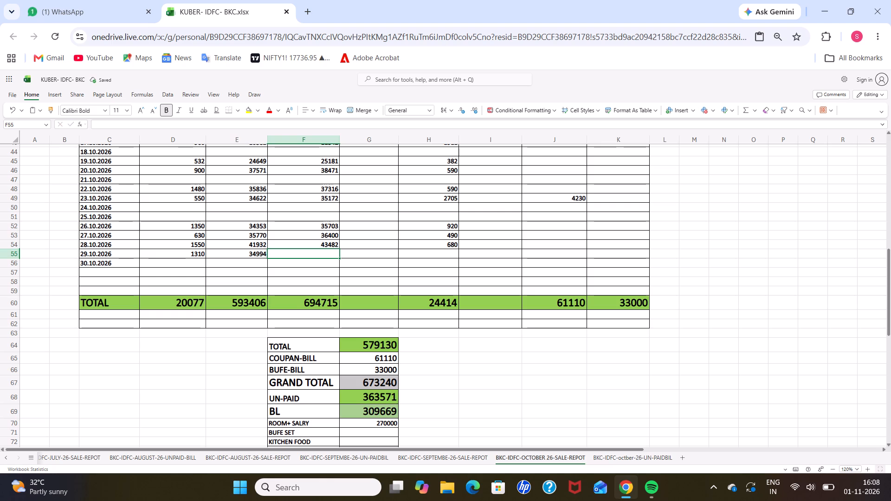
pyautogui.write('36')
pyautogui.write('304')
pyautogui.press('Right')
pyautogui.press('Right')
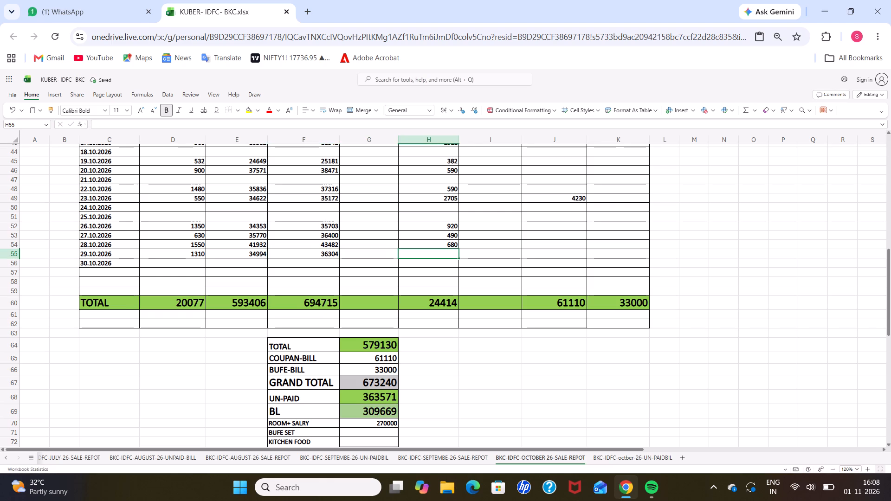
pyautogui.write('1110')
pyautogui.press('Down')
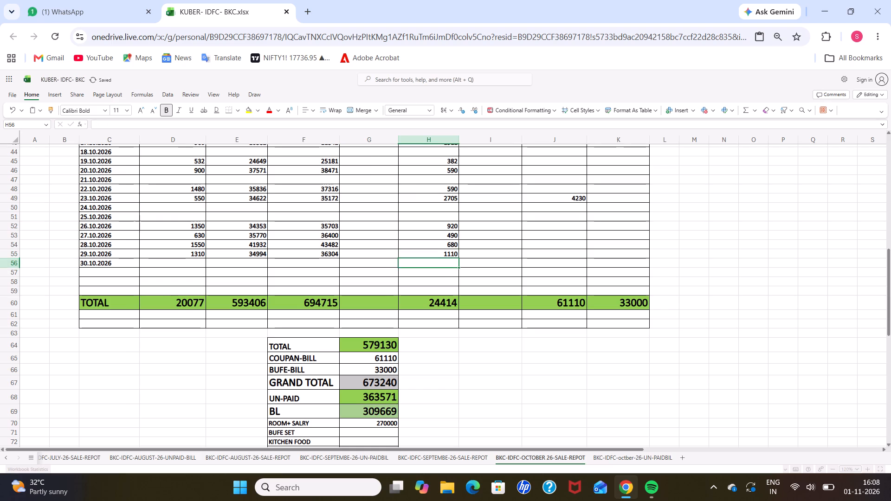
# Fill the 30.10.2026 row with 1000 in column D, 37262 in E, 38262 in F and 1100 in H.
pyautogui.press('Left')
pyautogui.press('Left')
pyautogui.press('Left')
pyautogui.press('Left')
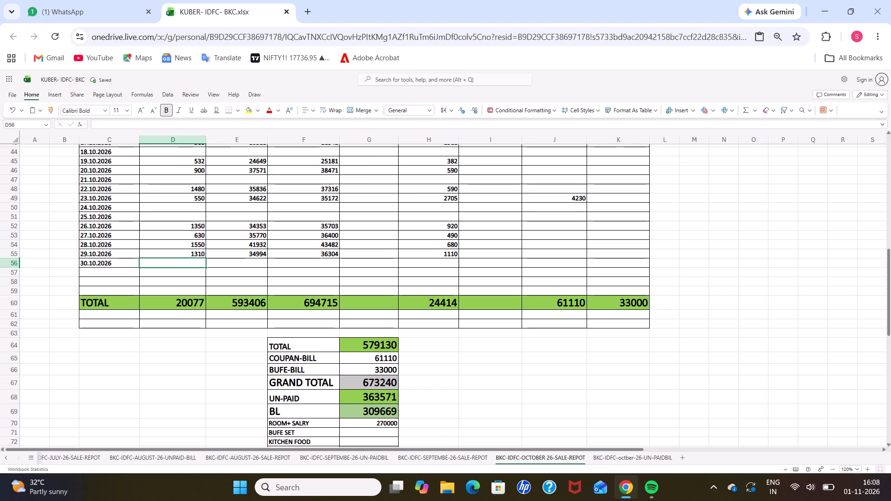
pyautogui.write('1000')
pyautogui.press('Right')
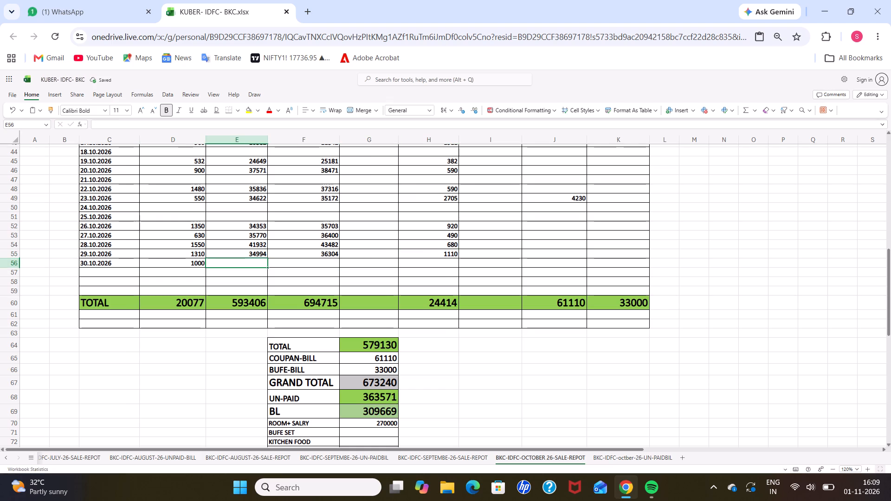
pyautogui.write('37')
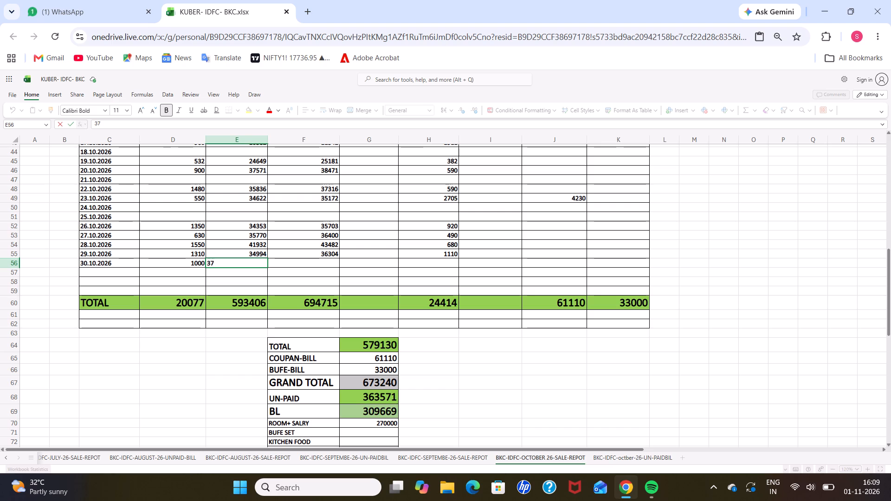
pyautogui.write('262')
pyautogui.press('Right')
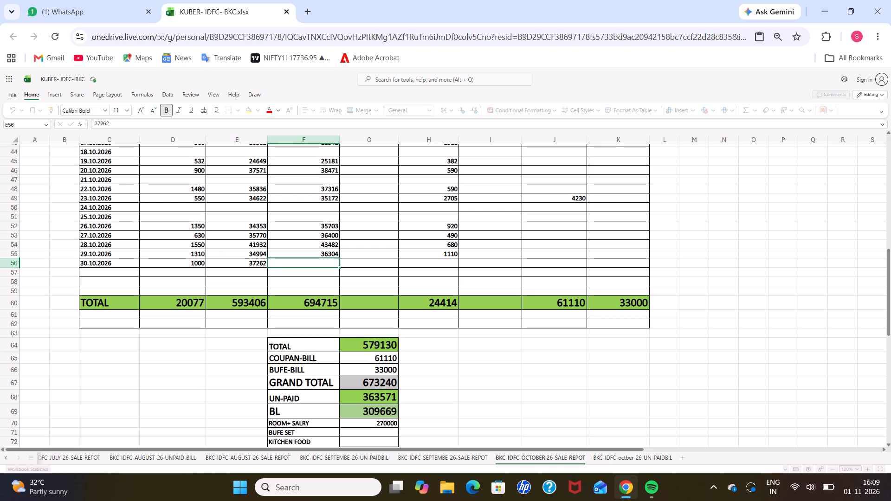
pyautogui.write('33')
pyautogui.press('BackSpace')
pyautogui.press('8')
pyautogui.write('262')
pyautogui.press('Right')
pyautogui.press('Right')
pyautogui.press('Right')
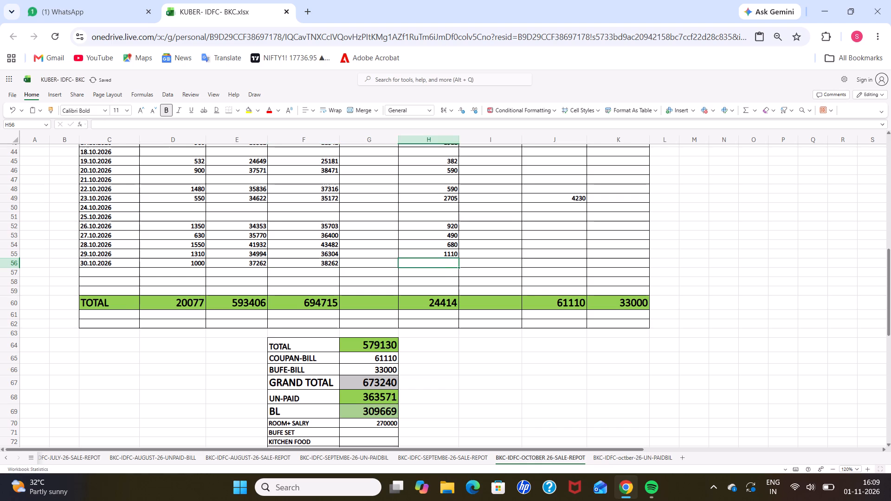
pyautogui.press('Left')
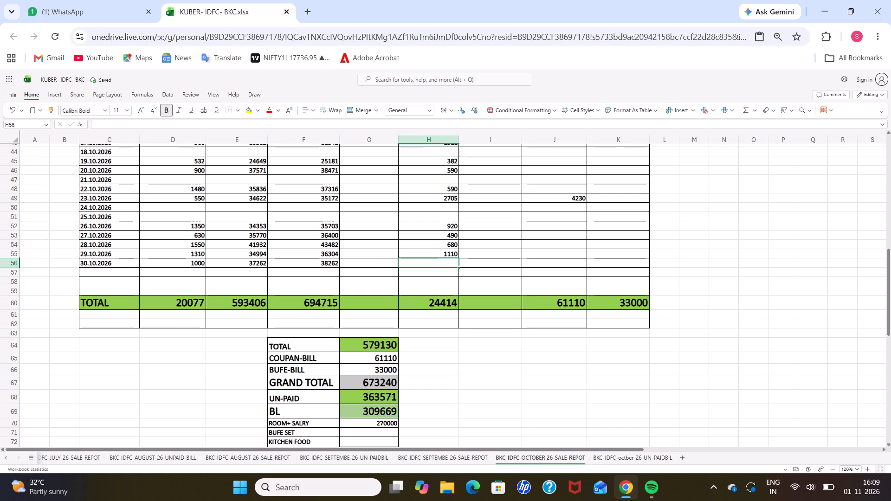
pyautogui.write('1100')
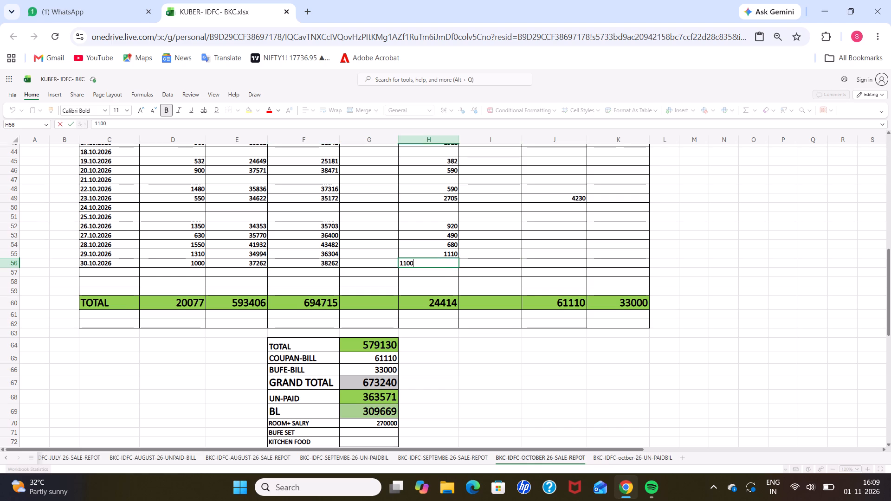
pyautogui.press('Down')
# Fill undated row 57 below 30.10.2026 with 970 in column D, 10955 in E, 11925 in F and 1000 in H.
pyautogui.press('Left')
pyautogui.press('Left')
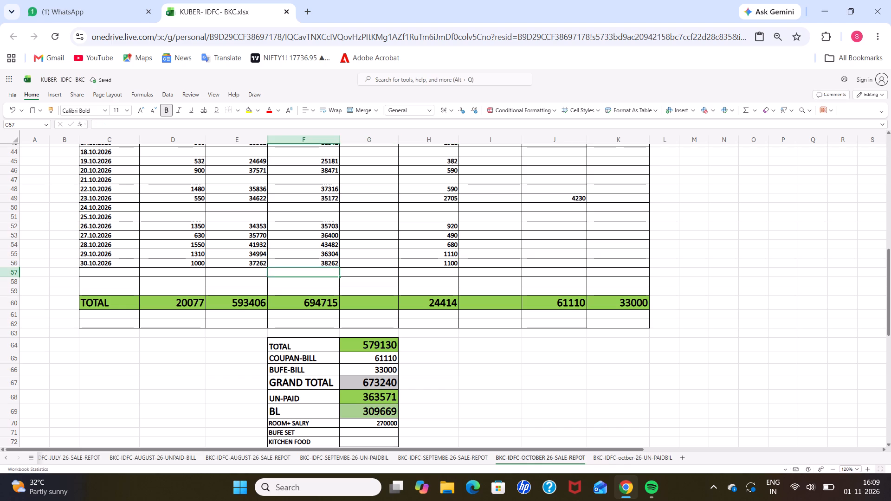
pyautogui.press('Left')
pyautogui.press('Left')
pyautogui.press('9')
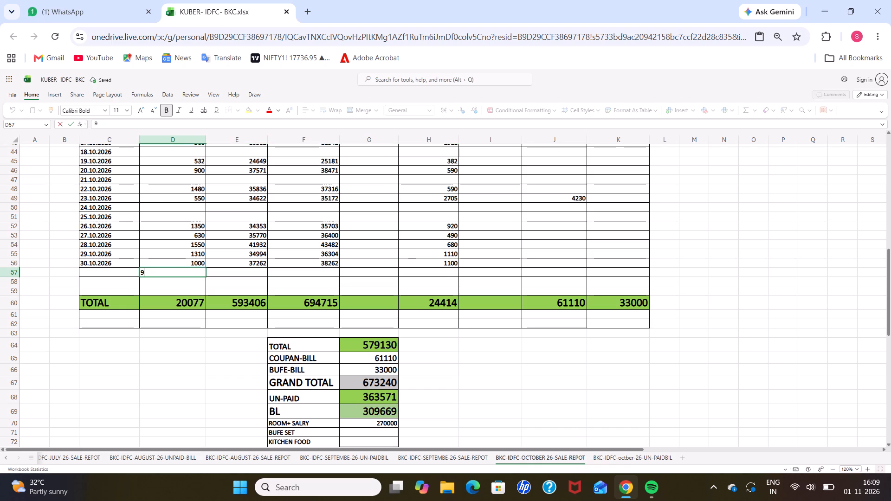
pyautogui.write('70')
pyautogui.press('Right')
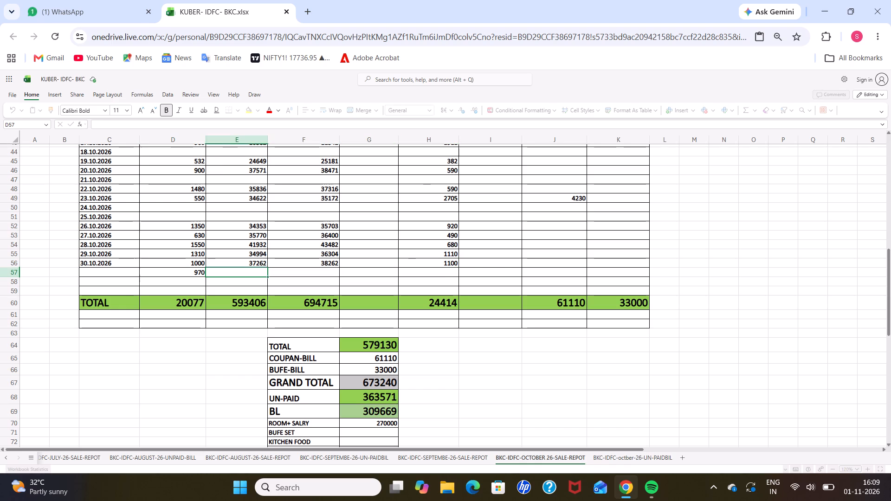
pyautogui.write('109')
pyautogui.write('55')
pyautogui.press('Right')
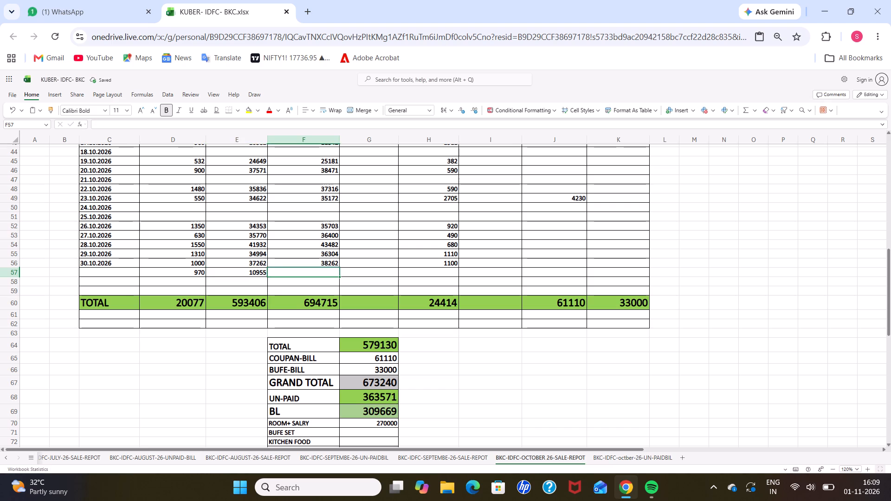
pyautogui.write('119')
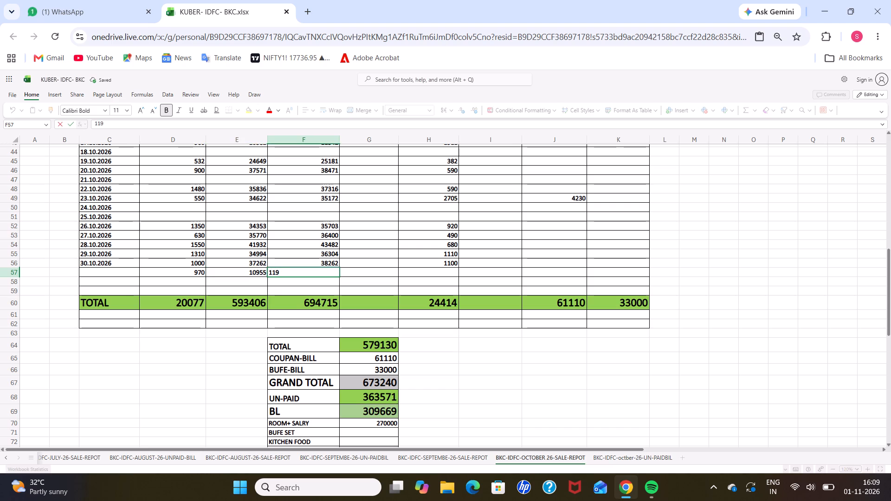
pyautogui.write('25')
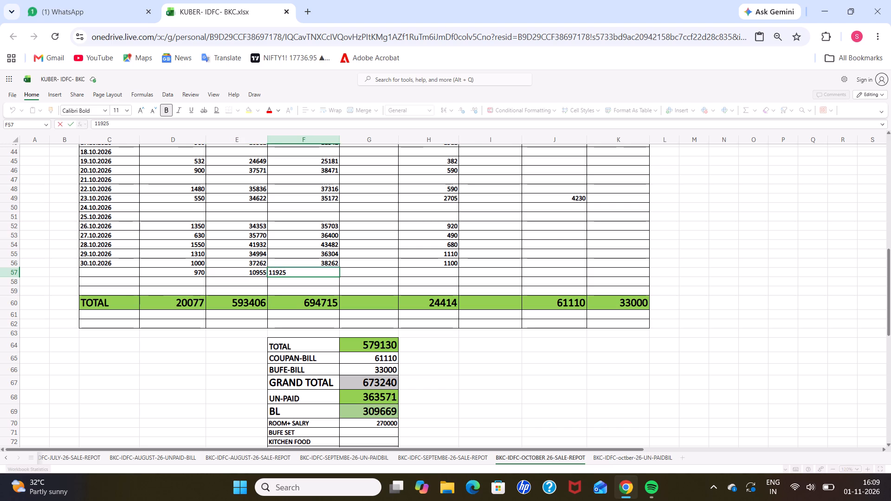
pyautogui.press('Right')
pyautogui.press('Right')
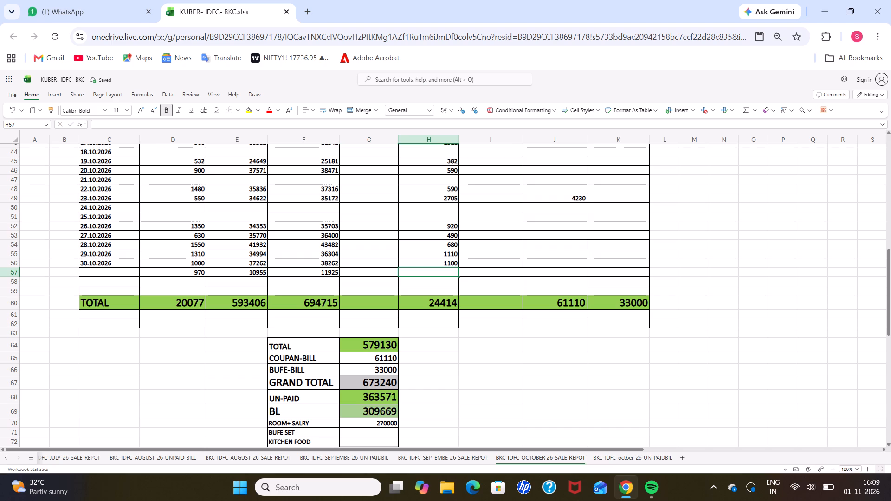
pyautogui.write('1000')
pyautogui.press('Down')
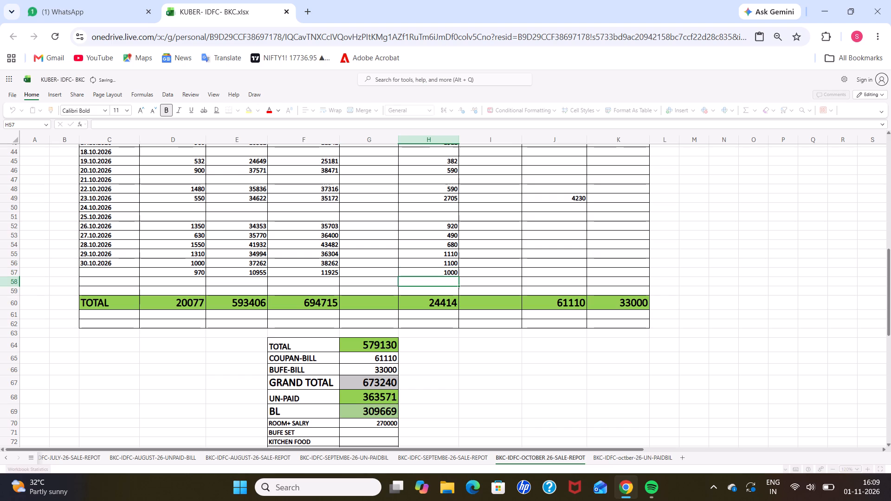
# Replace the CASH total in D60 with a SUM formula over D26:D59.
pyautogui.press('Left')
pyautogui.press('Left')
pyautogui.press('Left')
pyautogui.press('Left')
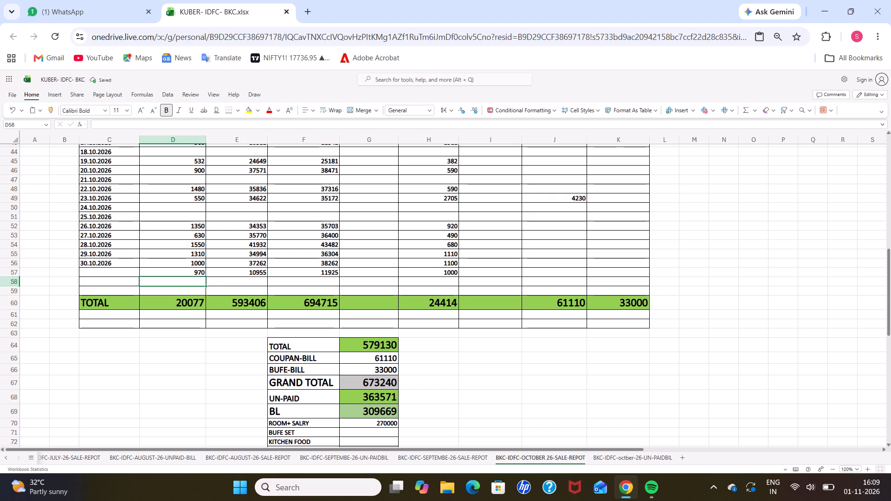
pyautogui.press('Down')
pyautogui.press('Down')
pyautogui.press('=')
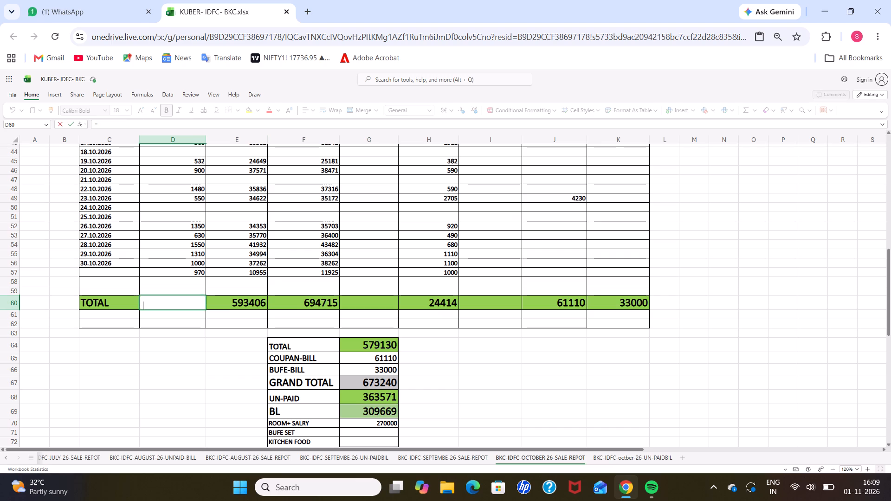
pyautogui.write('SUM(')
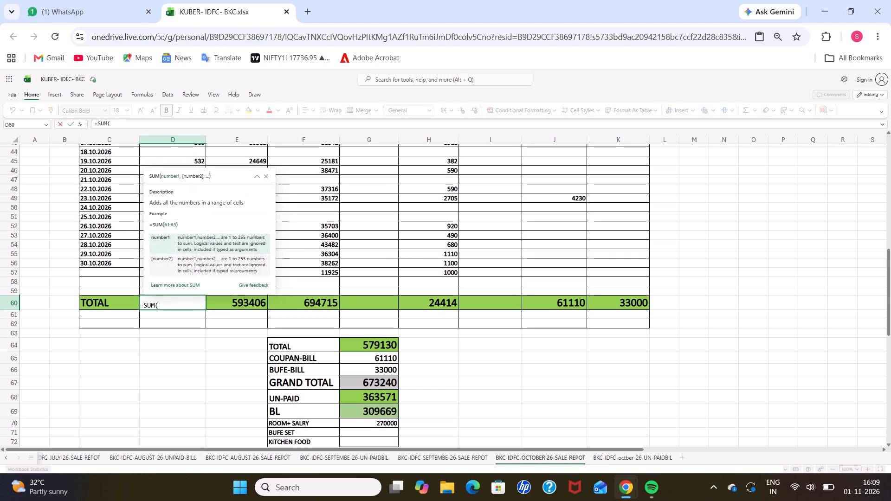
pyautogui.press('Up')
pyautogui.press('Up')
pyautogui.press('Up')
pyautogui.press('Up')
pyautogui.press('Up')
pyautogui.press('Up')
pyautogui.press('Up')
pyautogui.press('Up')
pyautogui.press('Up')
pyautogui.press('Up')
pyautogui.press('Up')
pyautogui.press('Up')
pyautogui.press('Up')
pyautogui.press('Up')
pyautogui.press('Up')
pyautogui.press('Up')
pyautogui.press('Up')
pyautogui.press('Up')
pyautogui.press('Up')
pyautogui.press('Up')
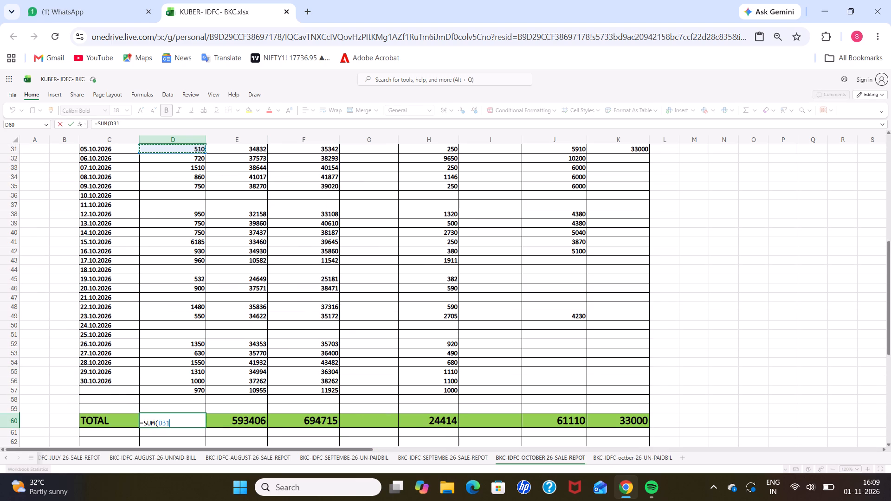
pyautogui.press('Up')
pyautogui.press('Up')
pyautogui.press('Up')
pyautogui.press('Up')
pyautogui.press('Up')
pyautogui.press('Up')
pyautogui.press('Up')
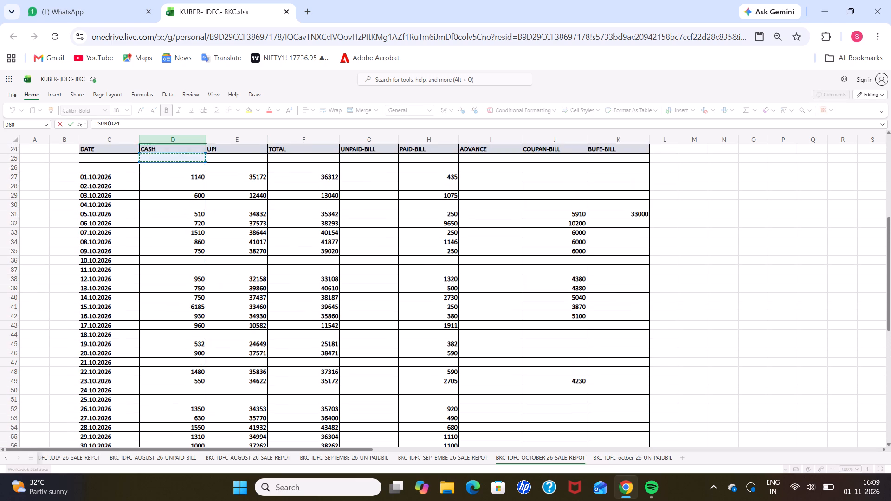
pyautogui.press('Up')
pyautogui.press('Down')
pyautogui.press('Down')
pyautogui.press('Down')
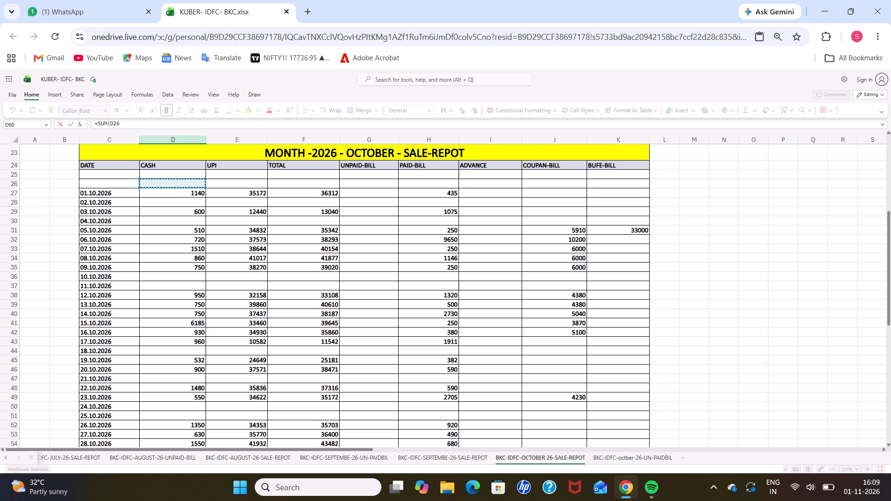
pyautogui.hotkey('shift', 'Down')
pyautogui.hotkey('shift', 'Down')
pyautogui.hotkey('shift', 'Down')
pyautogui.hotkey('shift', 'Down')
pyautogui.hotkey('shift', 'Down')
pyautogui.hotkey('shift', 'Down')
pyautogui.hotkey('shift', 'Down')
pyautogui.hotkey('shift', 'Down')
pyautogui.hotkey('shift', 'Down')
pyautogui.hotkey('shift', 'Down')
pyautogui.hotkey('shift', 'Down')
pyautogui.hotkey('shift', 'Down')
pyautogui.hotkey('shift', 'Down')
pyautogui.hotkey('shift', 'Down')
pyautogui.hotkey('shift', 'Down')
pyautogui.hotkey('shift', 'Down')
pyautogui.hotkey('shift', 'Down')
pyautogui.hotkey('shift', 'Down')
pyautogui.hotkey('shift', 'Down')
pyautogui.hotkey('shift', 'Down')
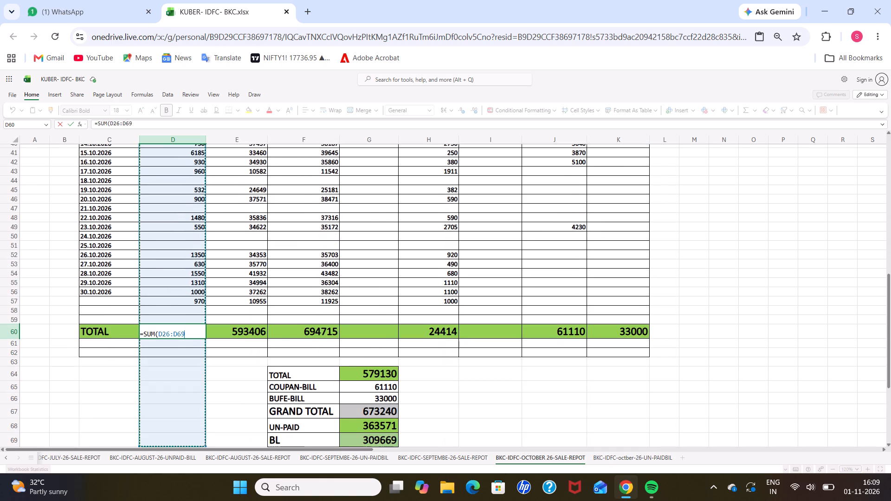
pyautogui.hotkey('shift', 'Up')
pyautogui.hotkey('shift', 'Up')
pyautogui.hotkey('shift', 'Up')
pyautogui.hotkey('shift', 'Up')
pyautogui.hotkey('shift', 'Up')
pyautogui.hotkey('shift', 'Up')
pyautogui.hotkey('shift', 'Up')
pyautogui.hotkey('shift', 'Up')
pyautogui.hotkey('shift', 'Up')
pyautogui.hotkey('shift', 'Up')
pyautogui.hotkey('shift', 'Up')
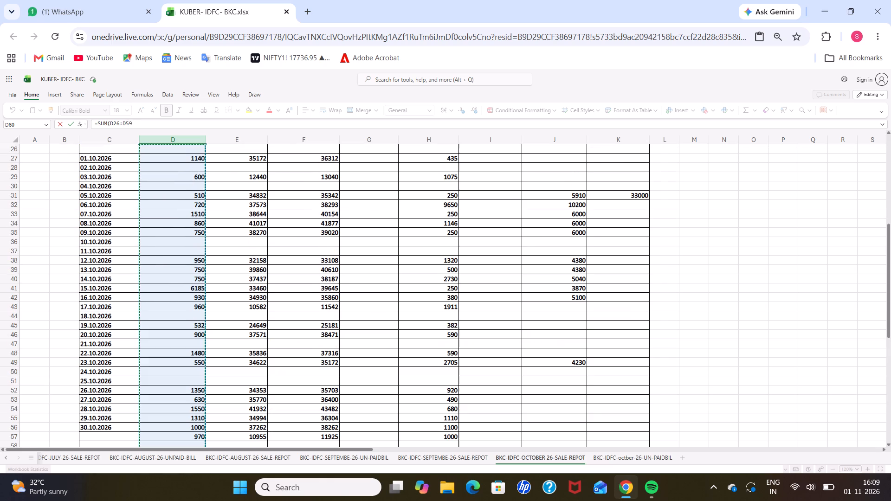
pyautogui.hotkey('shift', ')')
pyautogui.press('Return')
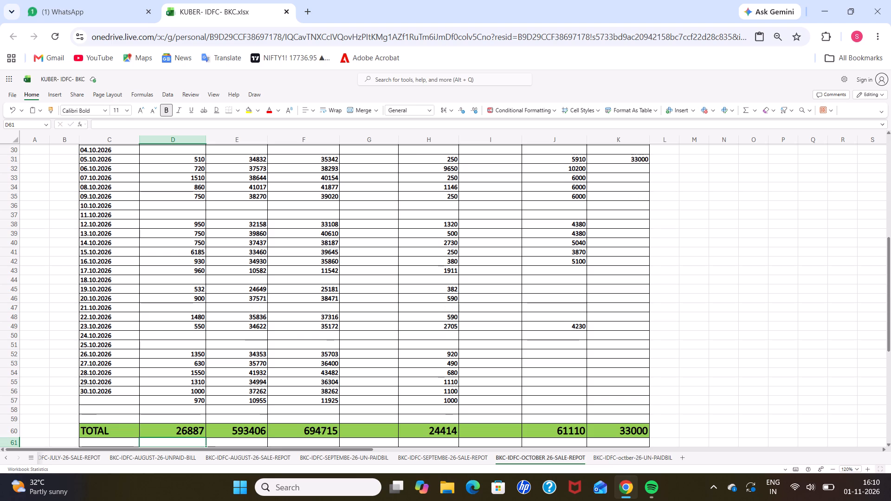
# Replace the UPI total in E60 with a SUM formula over E26:E59.
pyautogui.press('Right')
pyautogui.press('Up')
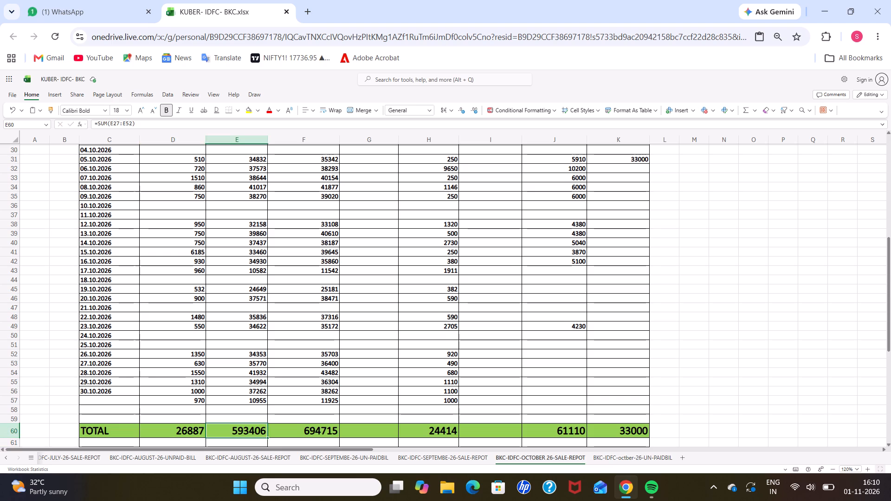
pyautogui.write('=S')
pyautogui.write('UM)')
pyautogui.press('BackSpace')
pyautogui.hotkey('shift', '(')
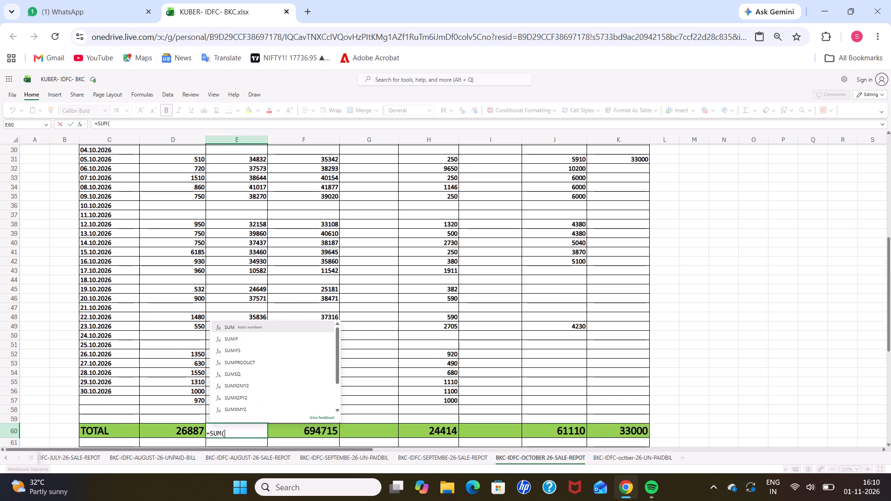
pyautogui.press('Up')
pyautogui.press('Up')
pyautogui.press('Up')
pyautogui.press('Up')
pyautogui.press('Up')
pyautogui.press('Up')
pyautogui.press('Up')
pyautogui.press('Up')
pyautogui.press('Up')
pyautogui.press('Up')
pyautogui.press('Up')
pyautogui.press('Up')
pyautogui.press('Up')
pyautogui.press('Up')
pyautogui.press('Up')
pyautogui.press('Up')
pyautogui.press('Up')
pyautogui.press('Up')
pyautogui.press('Up')
pyautogui.press('Up')
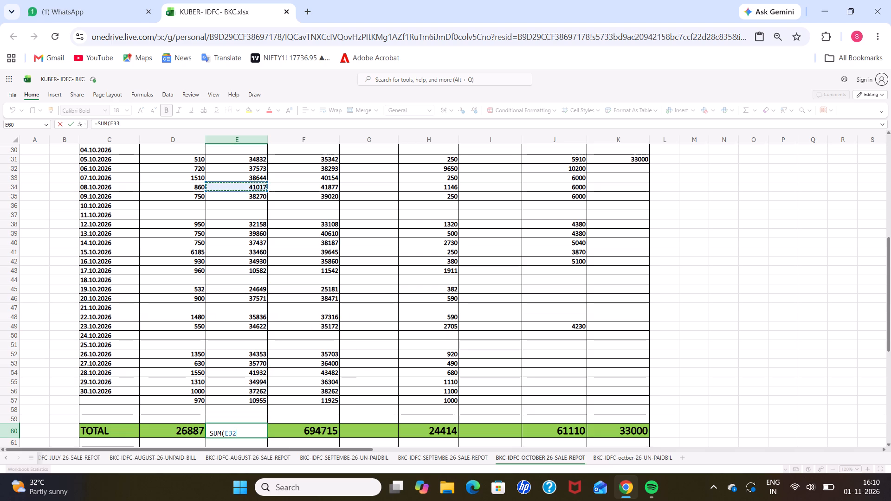
pyautogui.press('Up')
pyautogui.press('Up')
pyautogui.press('Up')
pyautogui.press('Down')
pyautogui.hotkey('shift', 'Down')
pyautogui.hotkey('shift', 'Down')
pyautogui.hotkey('shift', 'Down')
pyautogui.hotkey('shift', 'Down')
pyautogui.hotkey('shift', 'Down')
pyautogui.hotkey('shift', 'Down')
pyautogui.hotkey('shift', 'Down')
pyautogui.hotkey('shift', 'Down')
pyautogui.hotkey('shift', 'Down')
pyautogui.hotkey('shift', 'Down')
pyautogui.hotkey('shift', 'Down')
pyautogui.hotkey('shift', 'Down')
pyautogui.hotkey('shift', 'Down')
pyautogui.hotkey('shift', 'Down')
pyautogui.hotkey('shift', 'Down')
pyautogui.hotkey('shift', 'Down')
pyautogui.hotkey('shift', 'Down')
pyautogui.hotkey('shift', 'Down')
pyautogui.hotkey('shift', 'Down')
pyautogui.hotkey('shift', 'Down')
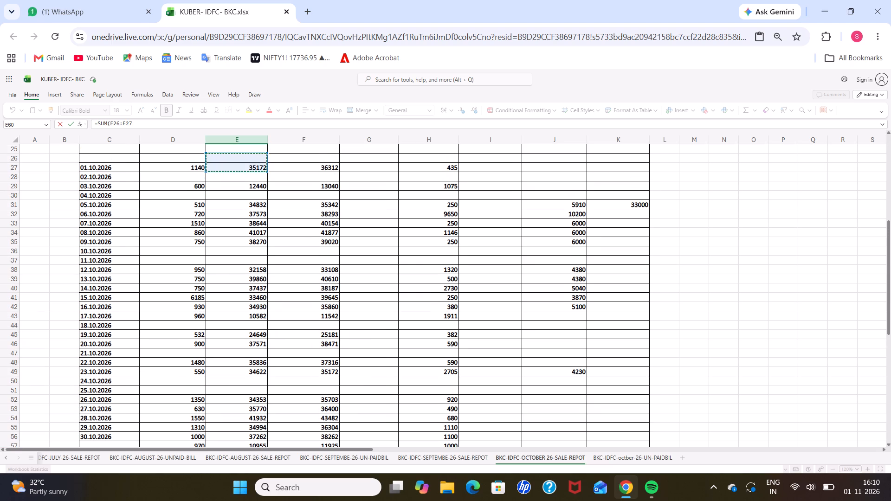
pyautogui.hotkey('shift', 'Down')
pyautogui.hotkey('shift', 'Down')
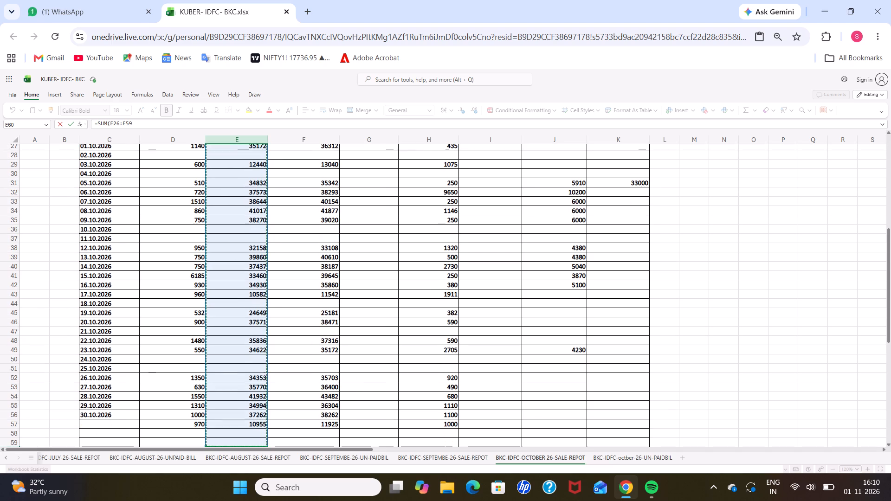
pyautogui.hotkey('shift', ')')
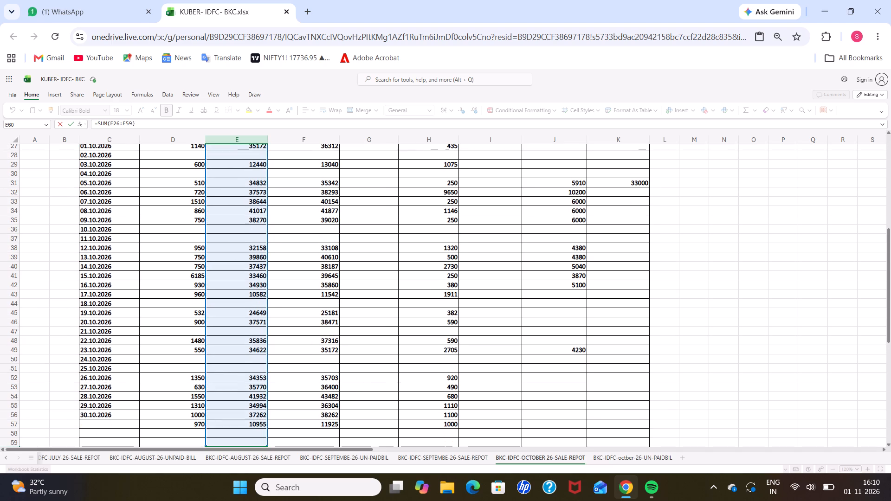
pyautogui.press('Return')
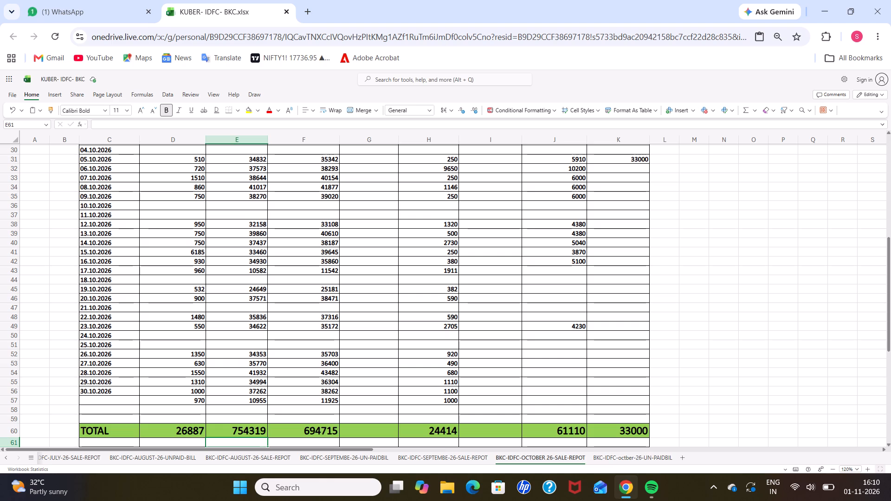
# Replace the TOTAL column's sum in F60 with a SUM formula starting at F25 and covering all daily rows through row 57.
pyautogui.press('Right')
pyautogui.press('Up')
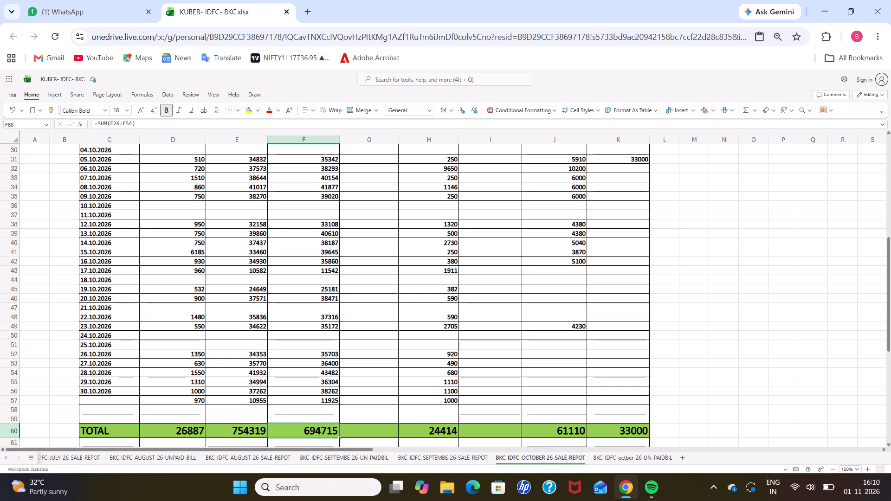
pyautogui.write('=SUM(')
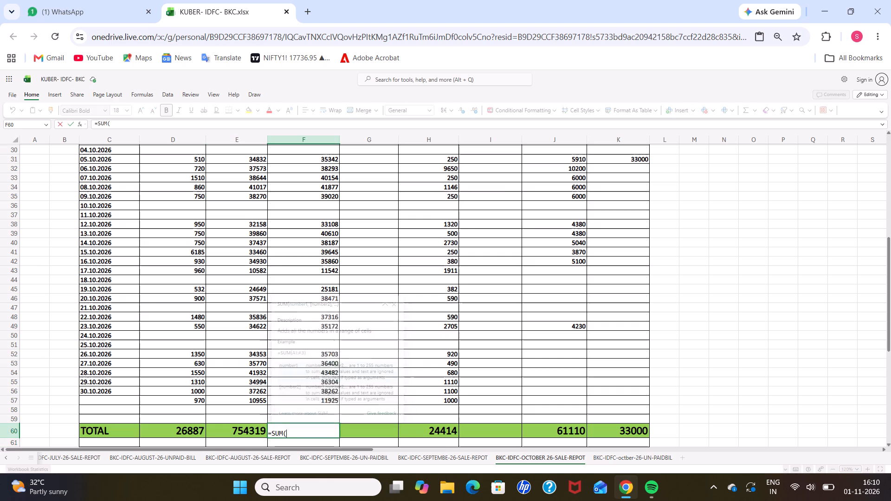
pyautogui.press('Up')
pyautogui.press('Up')
pyautogui.press('Up')
pyautogui.press('Up')
pyautogui.press('Up')
pyautogui.press('Up')
pyautogui.press('Up')
pyautogui.press('Up')
pyautogui.press('Up')
pyautogui.press('Up')
pyautogui.press('Up')
pyautogui.press('Up')
pyautogui.press('Up')
pyautogui.press('Up')
pyautogui.press('Up')
pyautogui.press('Up')
pyautogui.press('Up')
pyautogui.press('Up')
pyautogui.press('Up')
pyautogui.press('Up')
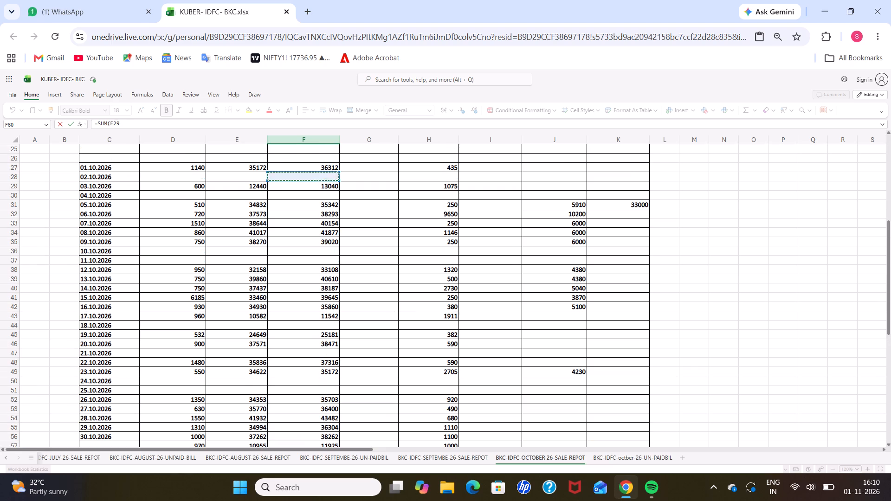
pyautogui.hotkey('shift', 'Down')
pyautogui.hotkey('shift', 'Down')
pyautogui.hotkey('shift', 'Down')
pyautogui.hotkey('shift', 'Down')
pyautogui.hotkey('shift', 'Down')
pyautogui.hotkey('shift', 'Down')
pyautogui.hotkey('shift', 'Down')
pyautogui.hotkey('shift', 'Down')
pyautogui.hotkey('shift', 'Down')
pyautogui.hotkey('shift', 'Down')
pyautogui.hotkey('shift', 'Down')
pyautogui.hotkey('shift', 'Down')
pyautogui.hotkey('shift', 'Down')
pyautogui.hotkey('shift', 'Down')
pyautogui.hotkey('shift', 'Down')
pyautogui.hotkey('shift', 'Down')
pyautogui.hotkey('shift', 'Down')
pyautogui.hotkey('shift', 'Down')
pyautogui.hotkey('shift', 'Down')
pyautogui.hotkey('shift', 'Down')
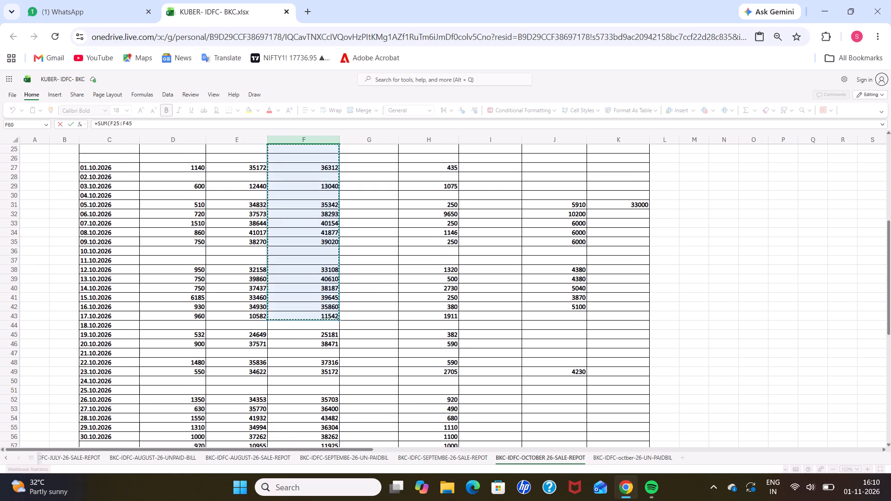
pyautogui.hotkey('shift', 'Up')
pyautogui.hotkey('shift', 'Up')
pyautogui.hotkey('shift', 'Up')
pyautogui.hotkey('shift', 'Up')
pyautogui.hotkey('shift', 'Up')
pyautogui.hotkey('shift', 'Up')
pyautogui.hotkey('shift', 'Up')
pyautogui.hotkey('shift', 'Up')
pyautogui.hotkey('shift', 'Up')
pyautogui.hotkey('shift', 'Up')
pyautogui.hotkey('shift', 'Up')
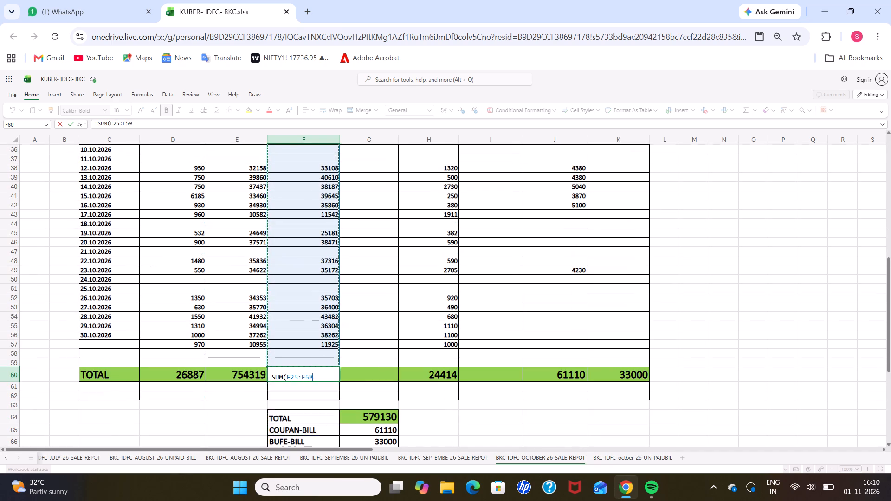
pyautogui.hotkey('shift', 'Down')
pyautogui.hotkey('shift', 'Down')
pyautogui.hotkey('shift', 'Down')
pyautogui.hotkey('shift', 'Down')
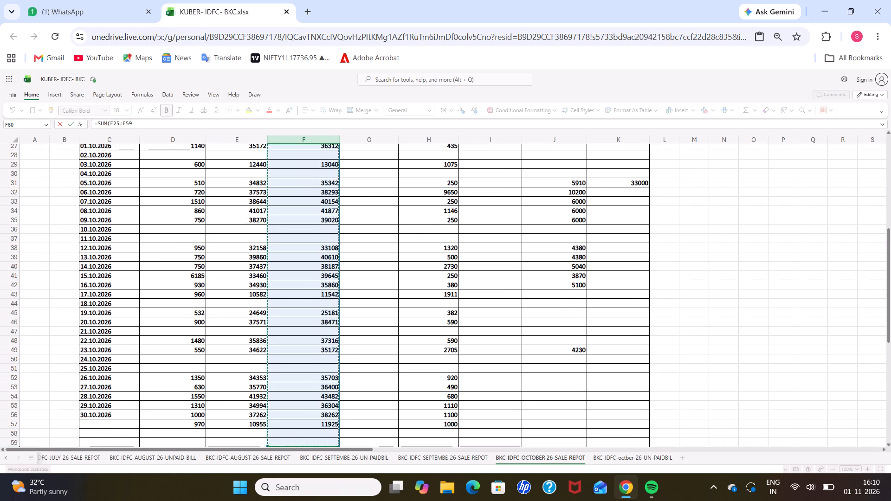
pyautogui.hotkey('shift', 'Up')
pyautogui.hotkey('shift', ')')
pyautogui.press('Return')
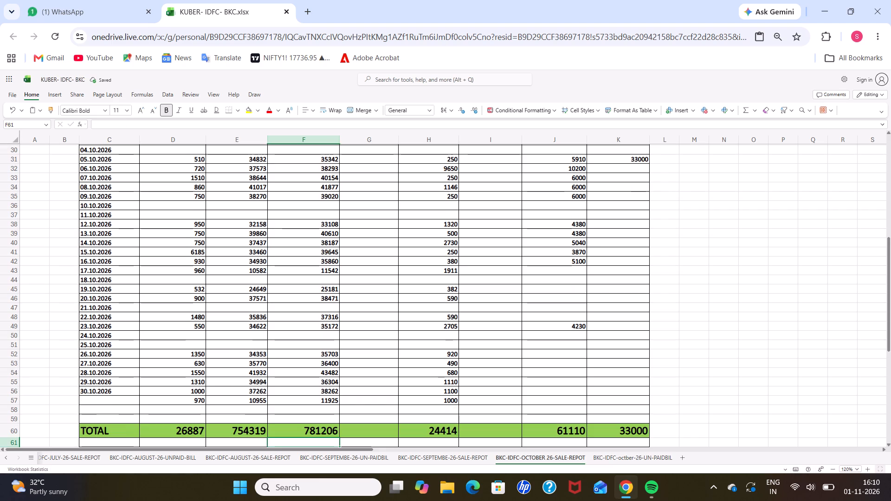
# Replace the PAID-BILL total in H60 with a SUM formula over H27:H58.
pyautogui.press('Right')
pyautogui.press('Right')
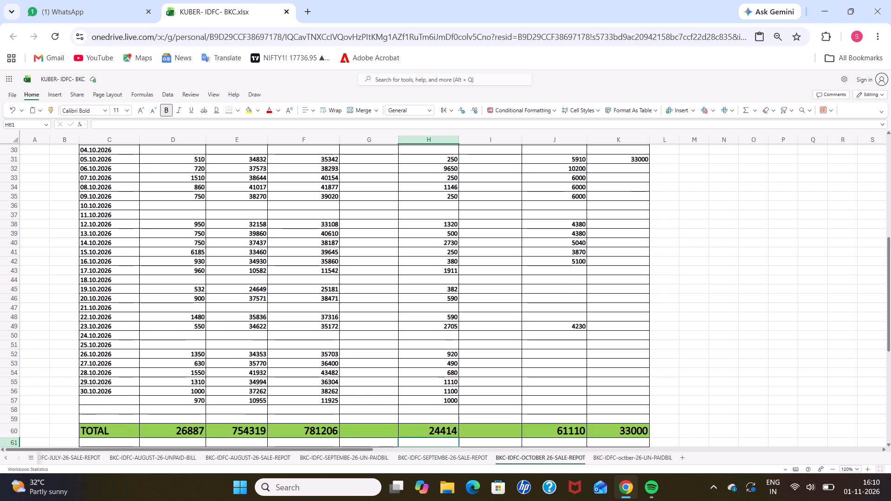
pyautogui.press('Up')
pyautogui.write('=SUM(')
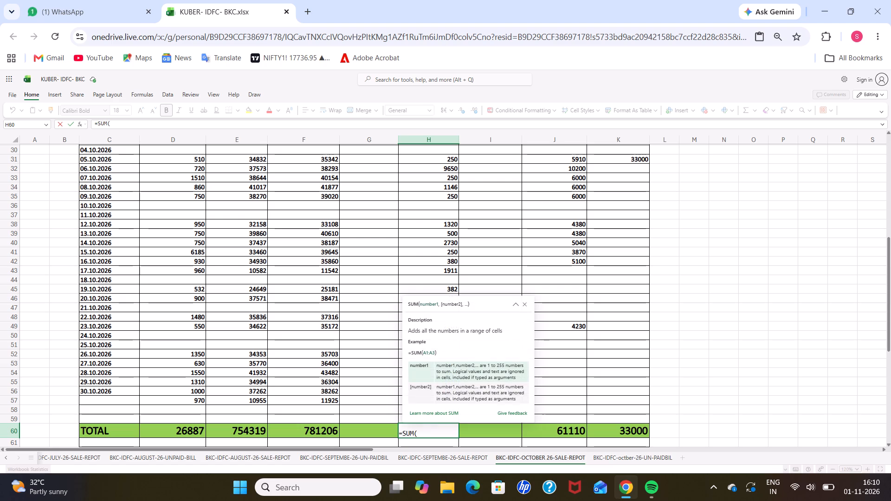
pyautogui.press('Up')
pyautogui.press('Up')
pyautogui.press('Up')
pyautogui.press('Up')
pyautogui.press('Up')
pyautogui.press('Up')
pyautogui.press('Up')
pyautogui.press('Up')
pyautogui.press('Up')
pyautogui.press('Up')
pyautogui.press('Up')
pyautogui.press('Up')
pyautogui.press('Up')
pyautogui.press('Up')
pyautogui.press('Up')
pyautogui.press('Up')
pyautogui.press('Up')
pyautogui.press('Up')
pyautogui.press('Up')
pyautogui.press('Up')
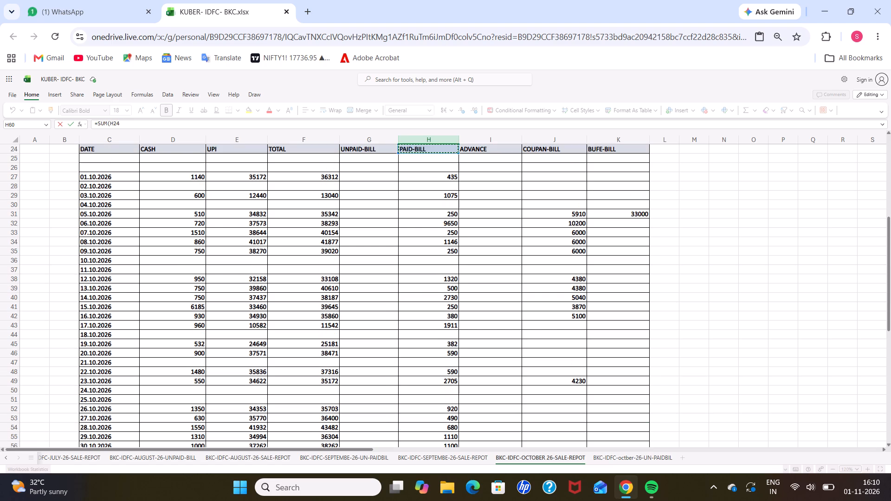
pyautogui.press('Down')
pyautogui.press('Down')
pyautogui.hotkey('shift', 'Down')
pyautogui.hotkey('shift', 'Down')
pyautogui.hotkey('shift', 'Down')
pyautogui.hotkey('shift', 'Down')
pyautogui.hotkey('shift', 'Down')
pyautogui.hotkey('shift', 'Down')
pyautogui.hotkey('shift', 'Down')
pyautogui.hotkey('shift', 'Down')
pyautogui.hotkey('shift', 'Down')
pyautogui.hotkey('shift', 'Down')
pyautogui.hotkey('shift', 'Down')
pyautogui.hotkey('shift', 'Down')
pyautogui.hotkey('shift', 'Down')
pyautogui.hotkey('shift', 'Down')
pyautogui.hotkey('shift', 'Down')
pyautogui.hotkey('shift', 'Down')
pyautogui.hotkey('shift', 'Down')
pyautogui.hotkey('shift', 'Down')
pyautogui.hotkey('shift', 'Down')
pyautogui.hotkey('shift', 'Down')
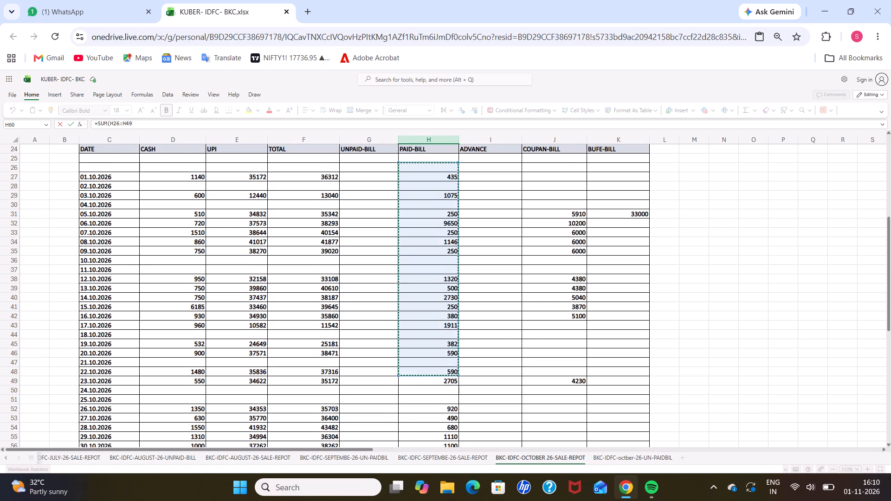
pyautogui.hotkey('shift', 'Up')
pyautogui.hotkey('shift', 'Up')
pyautogui.hotkey('shift', 'Up')
pyautogui.hotkey('shift', 'Up')
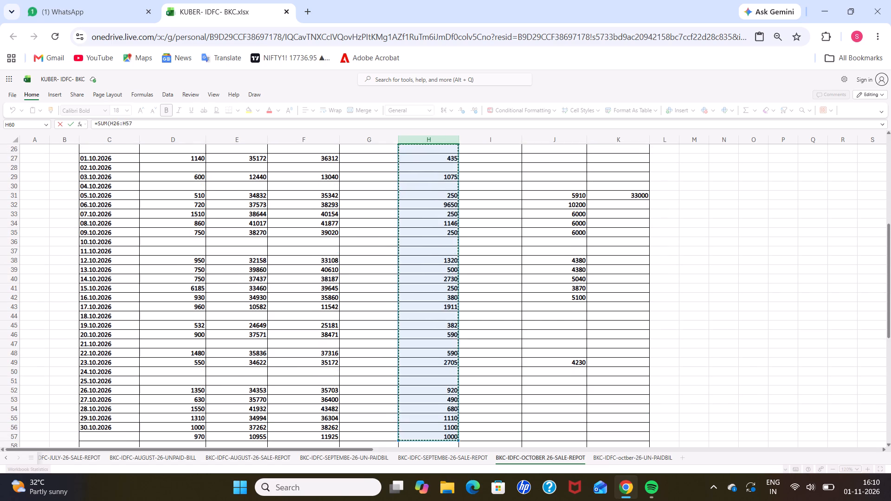
pyautogui.press('Down')
pyautogui.hotkey('shift', 'Down')
pyautogui.hotkey('shift', 'Down')
pyautogui.hotkey('shift', 'Down')
pyautogui.hotkey('shift', 'Down')
pyautogui.hotkey('shift', 'Down')
pyautogui.hotkey('shift', 'Down')
pyautogui.hotkey('shift', 'Down')
pyautogui.hotkey('shift', 'Down')
pyautogui.hotkey('shift', 'Down')
pyautogui.hotkey('shift', 'Down')
pyautogui.hotkey('shift', 'Down')
pyautogui.hotkey('shift', 'Down')
pyautogui.hotkey('shift', 'Down')
pyautogui.hotkey('shift', 'Down')
pyautogui.hotkey('shift', 'Down')
pyautogui.hotkey('shift', 'Down')
pyautogui.hotkey('shift', 'Down')
pyautogui.hotkey('shift', 'Down')
pyautogui.hotkey('shift', 'Down')
pyautogui.hotkey('shift', 'Down')
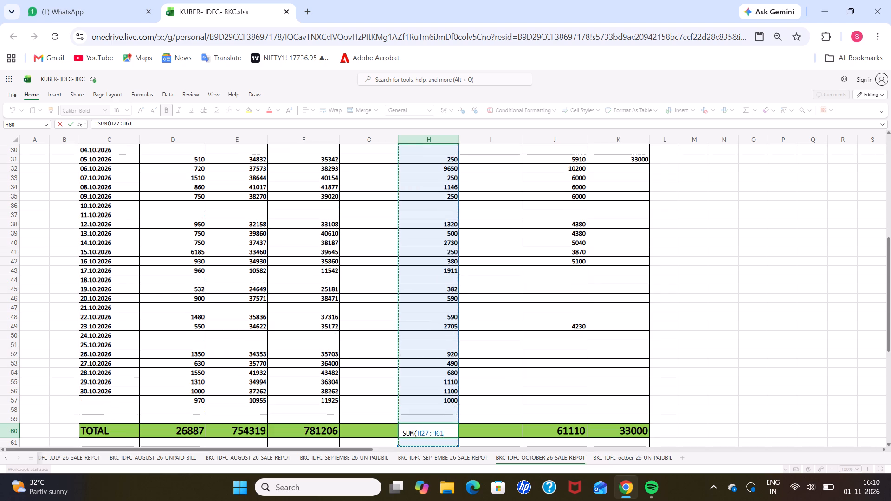
pyautogui.hotkey('shift', 'Up')
pyautogui.hotkey('shift', 'Up')
pyautogui.hotkey('shift', 'Up')
pyautogui.hotkey('shift', ')')
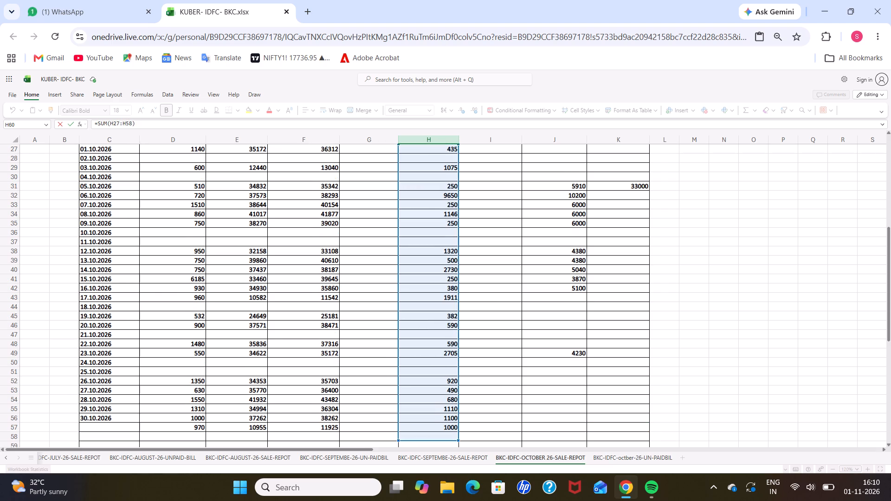
pyautogui.press('Return')
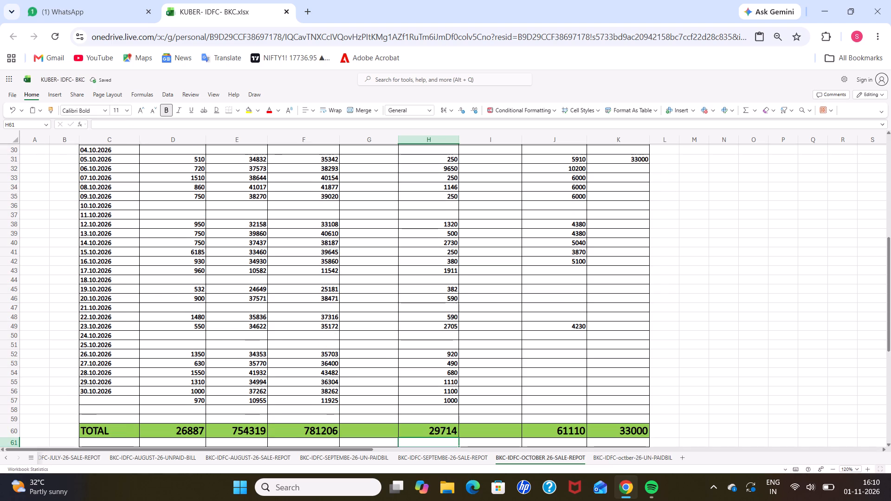
# Enter 1080 as the COUPAN-BILL amount for 27.10.2026 in J53.
pyautogui.press('Right')
pyautogui.press('Right')
pyautogui.press('Up')
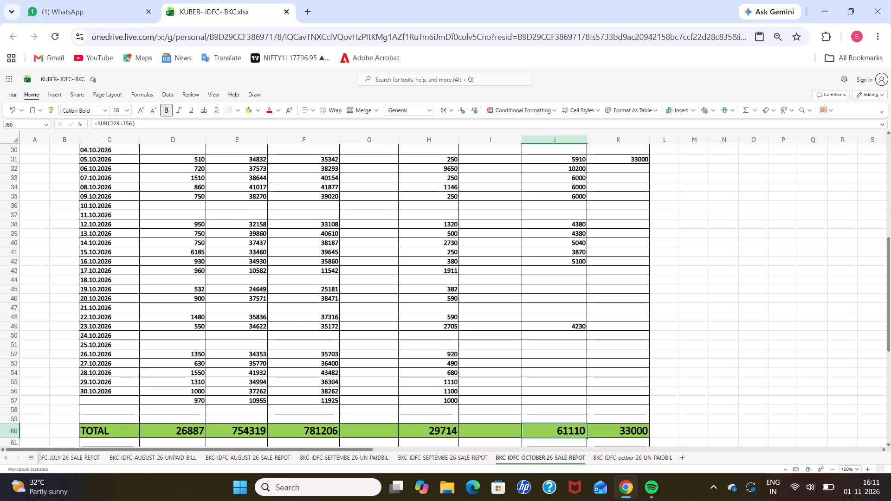
pyautogui.press('Up')
pyautogui.press('Up')
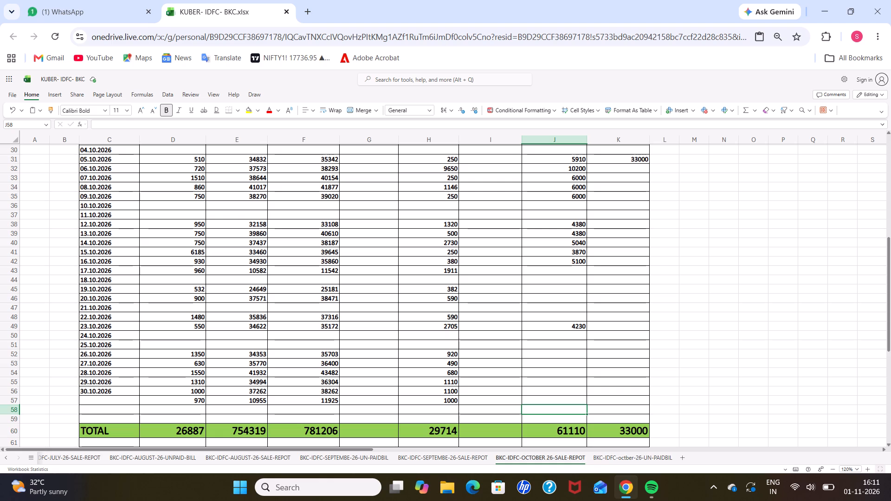
pyautogui.press('Up')
pyautogui.press('Up')
pyautogui.press('Up')
pyautogui.press('Up')
pyautogui.press('Up')
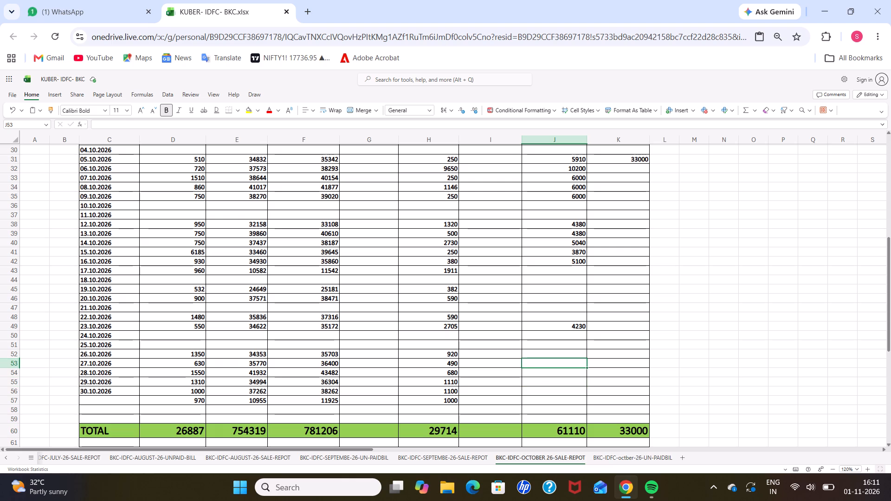
pyautogui.press('4')
pyautogui.press('BackSpace')
pyautogui.write('1080')
pyautogui.press('Return')
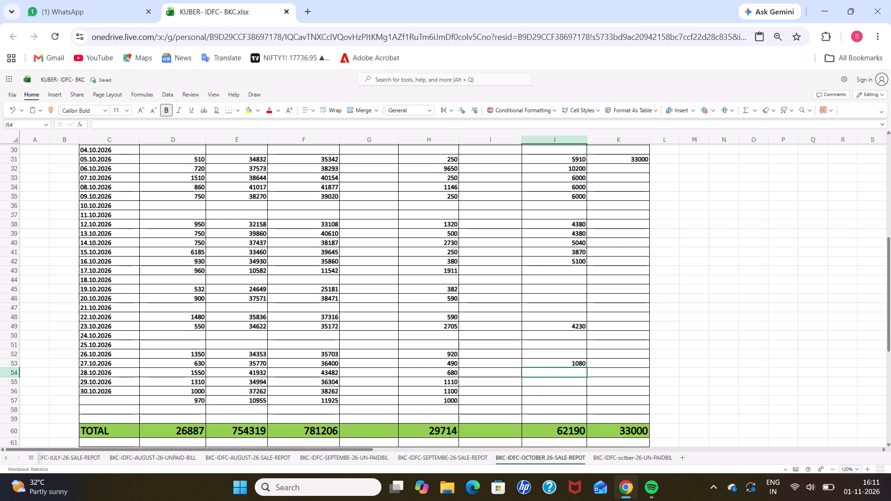
# Enter 2700 in the COUPAN-BILL column at J59, in the undated row just above the totals.
pyautogui.press('Return')
pyautogui.press('Return')
pyautogui.press('Return')
pyautogui.press('Return')
pyautogui.press('Return')
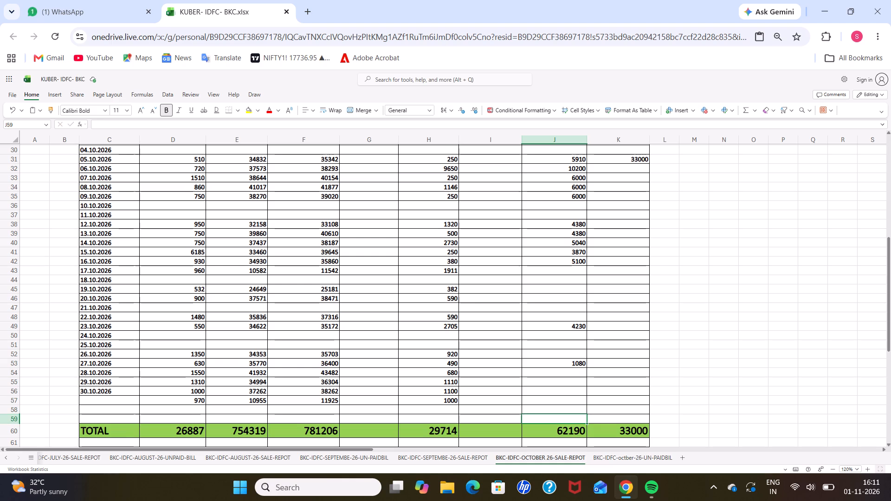
pyautogui.press('2')
pyautogui.write('700')
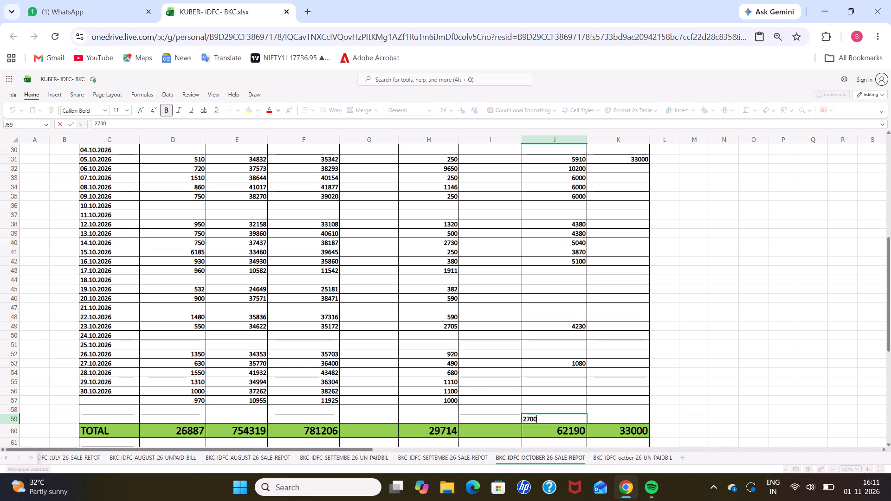
pyautogui.press('Return')
# Replace the COUPAN-BILL total in J60 with a SUM formula over J29:J59.
pyautogui.press('=')
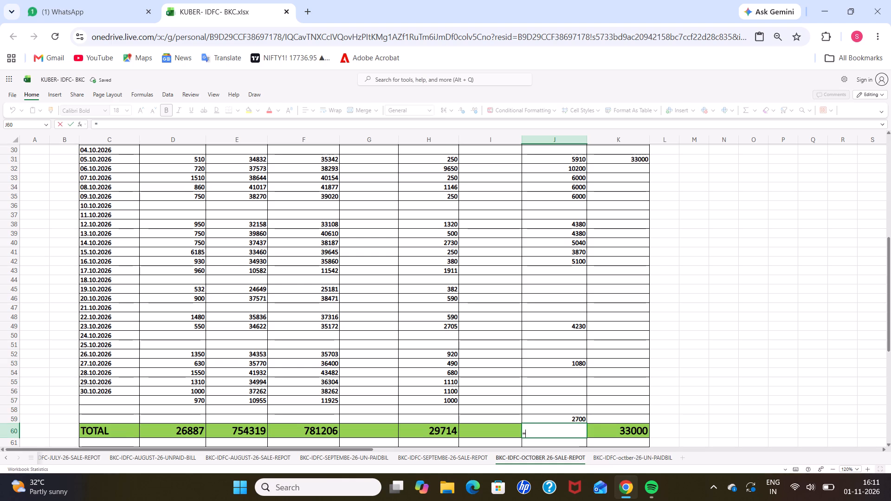
pyautogui.write('SUM(')
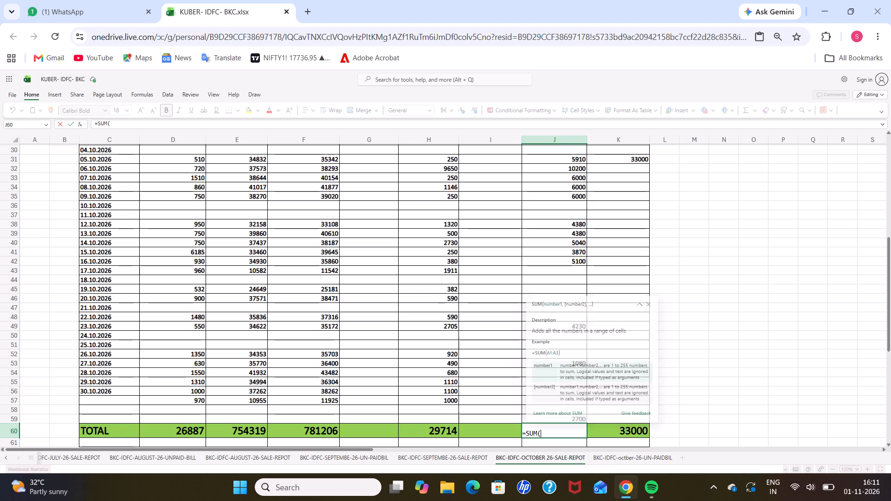
pyautogui.press('Up')
pyautogui.press('Up')
pyautogui.press('Up')
pyautogui.press('Up')
pyautogui.press('Up')
pyautogui.press('Up')
pyautogui.press('Up')
pyautogui.press('Up')
pyautogui.press('Up')
pyautogui.press('Up')
pyautogui.press('Up')
pyautogui.press('Up')
pyautogui.press('Up')
pyautogui.press('Up')
pyautogui.press('Up')
pyautogui.press('Up')
pyautogui.press('Up')
pyautogui.press('Up')
pyautogui.press('Up')
pyautogui.press('Up')
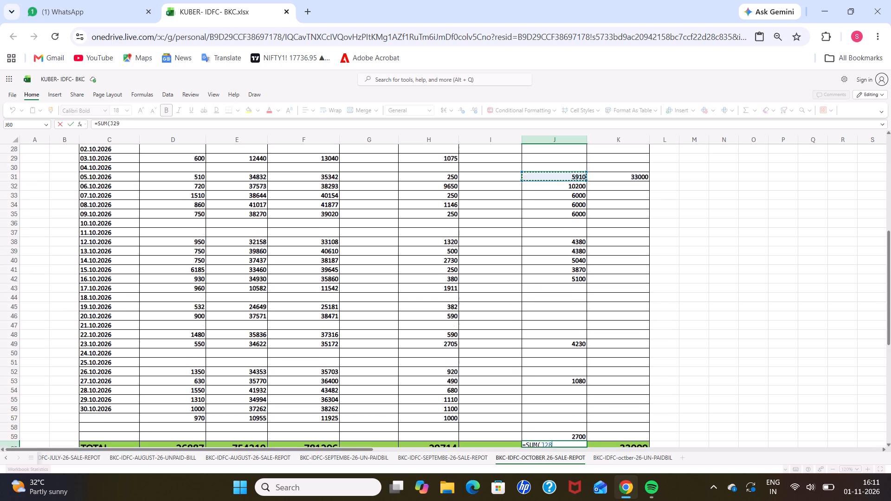
pyautogui.press('Down')
pyautogui.press('Down')
pyautogui.press('Down')
pyautogui.press('Down')
pyautogui.press('Down')
pyautogui.hotkey('shift', 'Down')
pyautogui.hotkey('shift', 'Down')
pyautogui.hotkey('shift', 'Down')
pyautogui.hotkey('shift', 'Down')
pyautogui.hotkey('shift', 'Down')
pyautogui.hotkey('shift', 'Down')
pyautogui.hotkey('shift', 'Down')
pyautogui.hotkey('shift', 'Down')
pyautogui.hotkey('shift', 'Down')
pyautogui.hotkey('shift', 'Down')
pyautogui.hotkey('shift', 'Down')
pyautogui.hotkey('shift', 'Down')
pyautogui.hotkey('shift', 'Down')
pyautogui.hotkey('shift', 'Down')
pyautogui.hotkey('shift', 'Down')
pyautogui.hotkey('shift', 'Down')
pyautogui.hotkey('shift', 'Down')
pyautogui.hotkey('shift', 'Down')
pyautogui.hotkey('shift', 'Down')
pyautogui.hotkey('shift', 'Down')
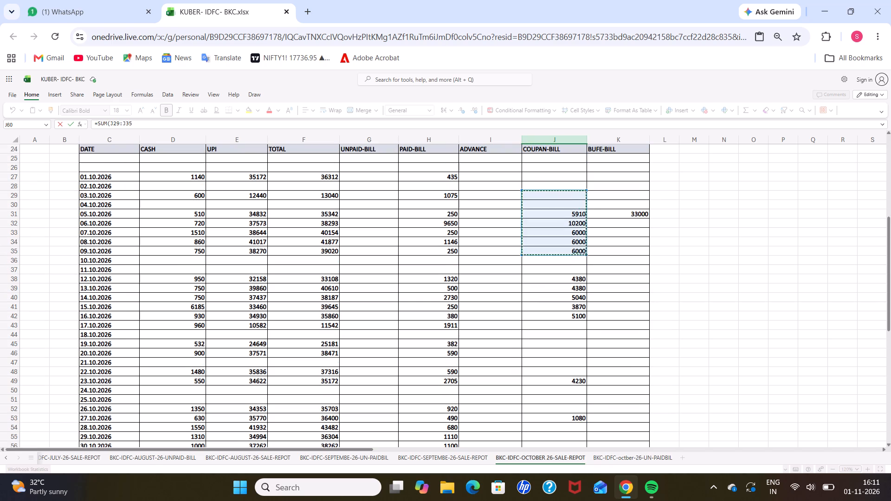
pyautogui.hotkey('shift', 'Up')
pyautogui.hotkey('shift', 'Up')
pyautogui.hotkey('shift', 'Up')
pyautogui.hotkey('shift', 'Up')
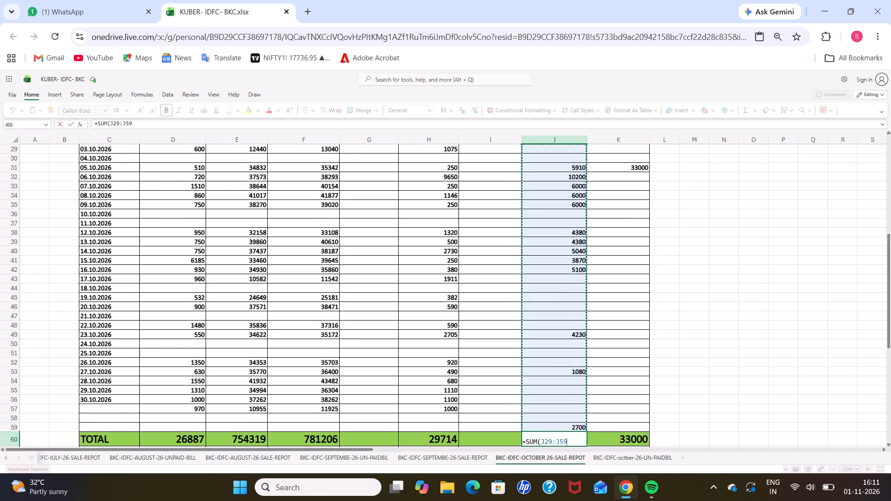
pyautogui.hotkey('shift', ')')
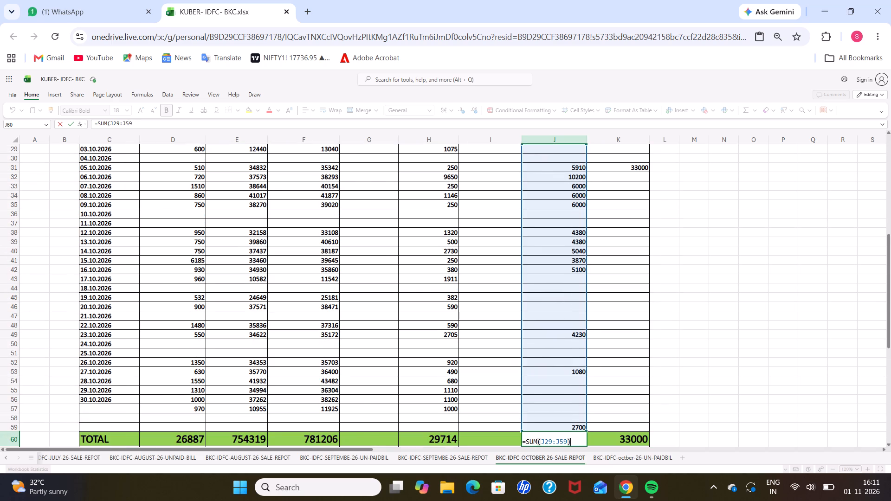
pyautogui.press('Return')
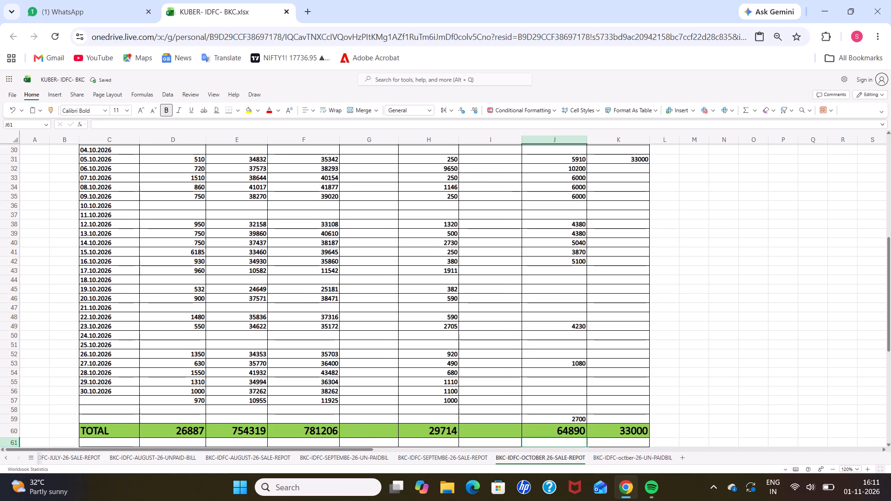
# Set the TOTAL amount in summary cell G64 below the daily table to 781206.
pyautogui.press('Right')
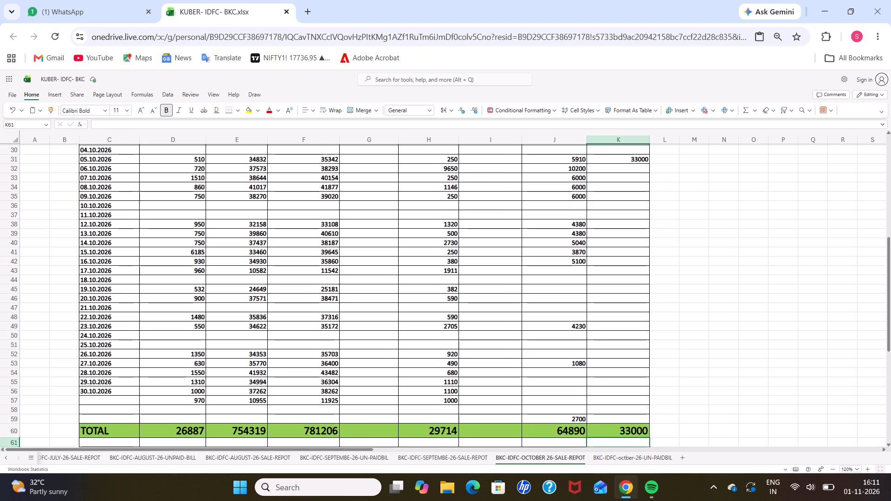
pyautogui.scroll(-3, 387, 280)
pyautogui.click(382, 295)
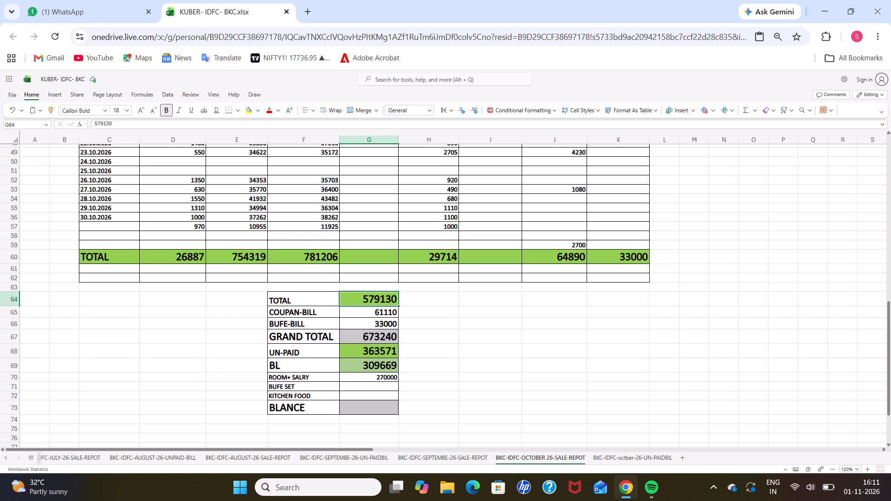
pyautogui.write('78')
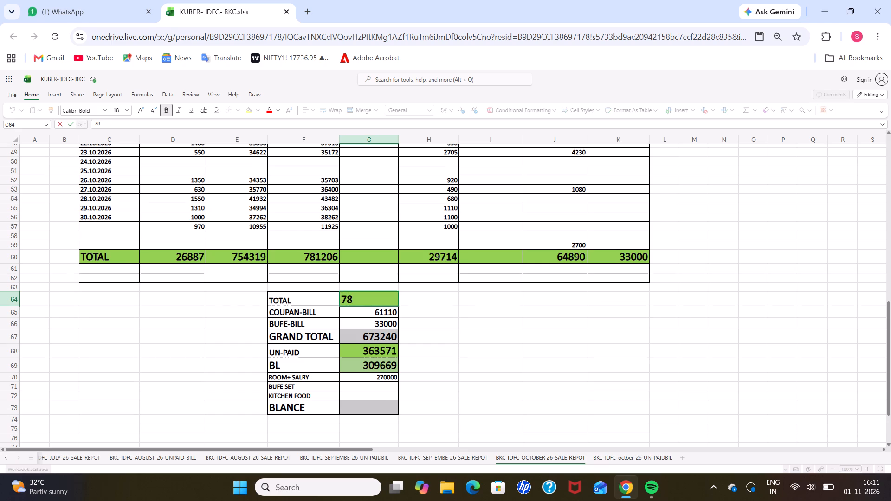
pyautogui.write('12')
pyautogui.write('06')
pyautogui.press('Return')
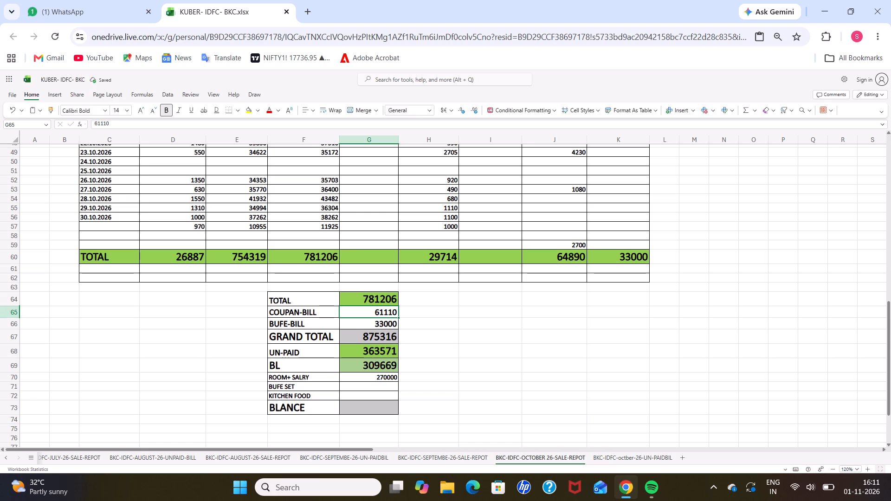
# Set the COUPAN-BILL amount in summary cell G65 to 64890.
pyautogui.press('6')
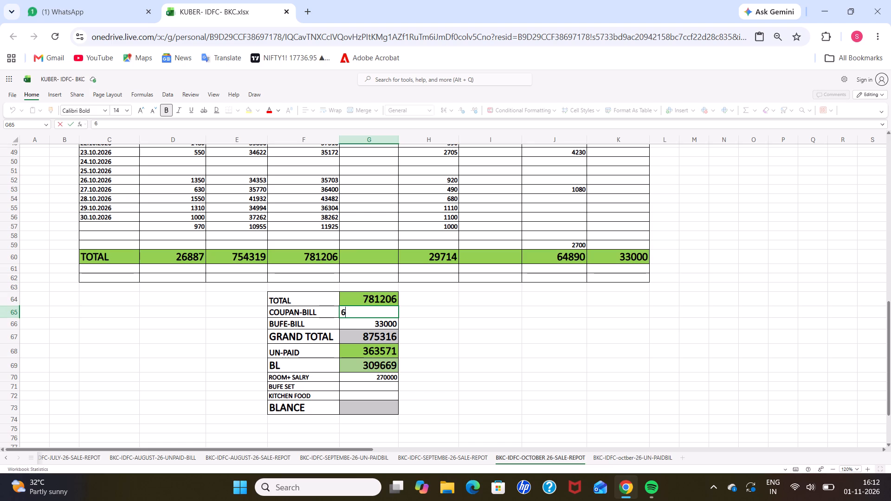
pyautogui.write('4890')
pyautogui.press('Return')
# Set the UN-PAID amount in summary cell G68 to 468636, taken from the grand total on the October unpaid-bill sheet.
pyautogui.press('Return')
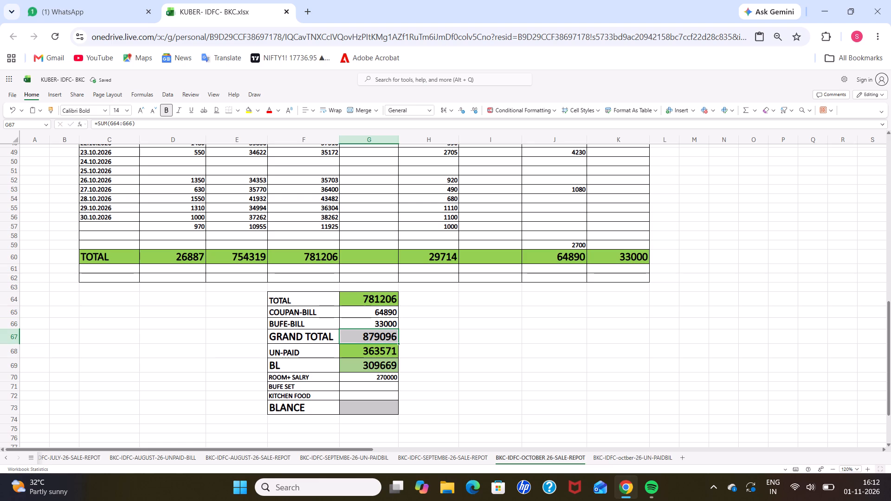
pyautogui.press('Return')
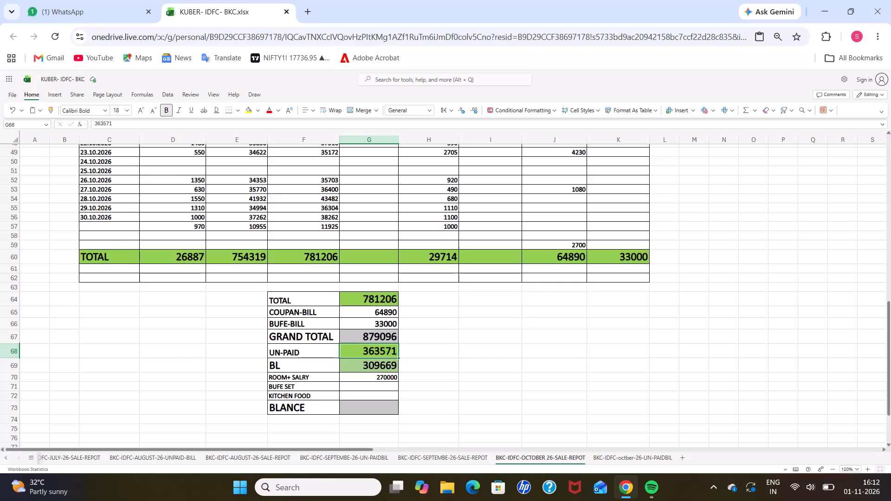
pyautogui.click(611, 456)
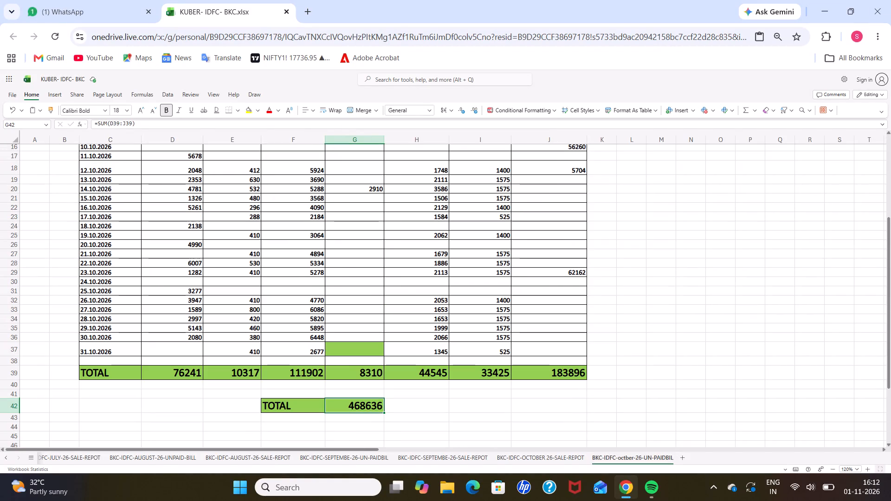
pyautogui.click(579, 462)
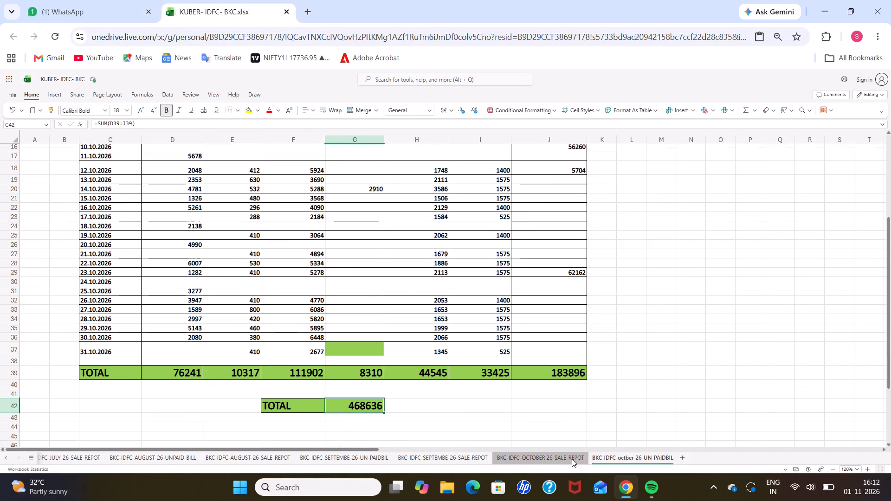
pyautogui.write('4686')
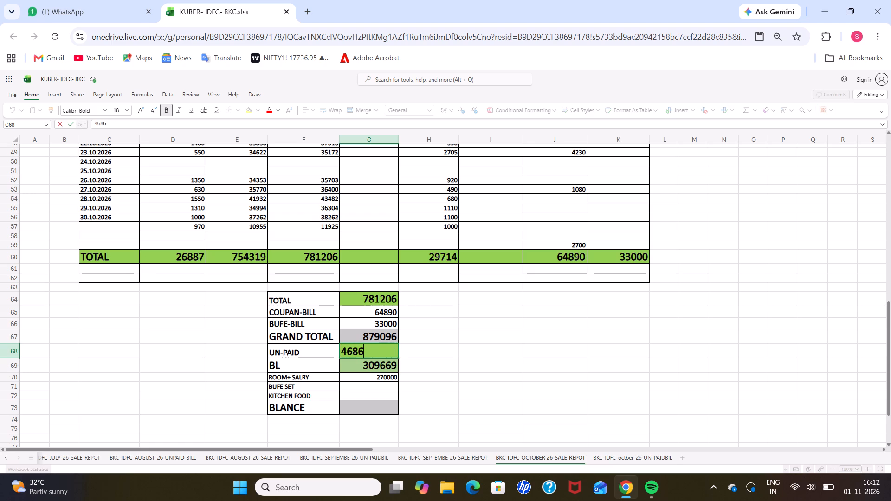
pyautogui.click(602, 457)
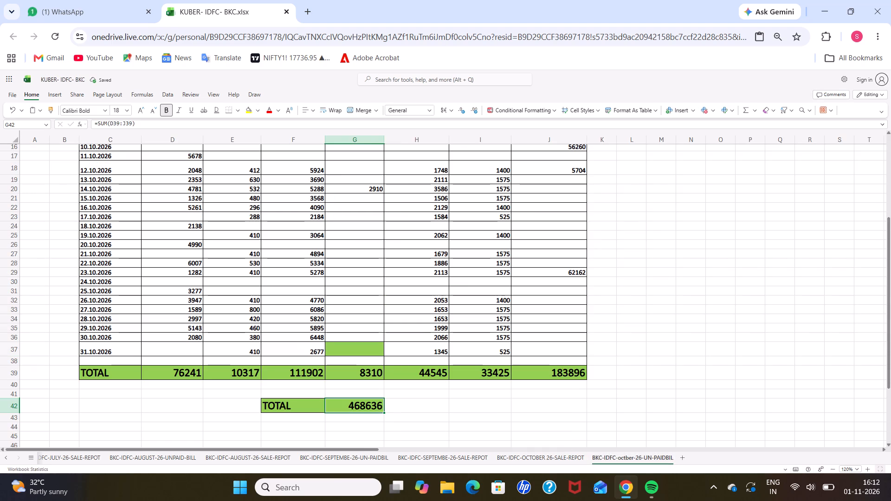
pyautogui.click(562, 462)
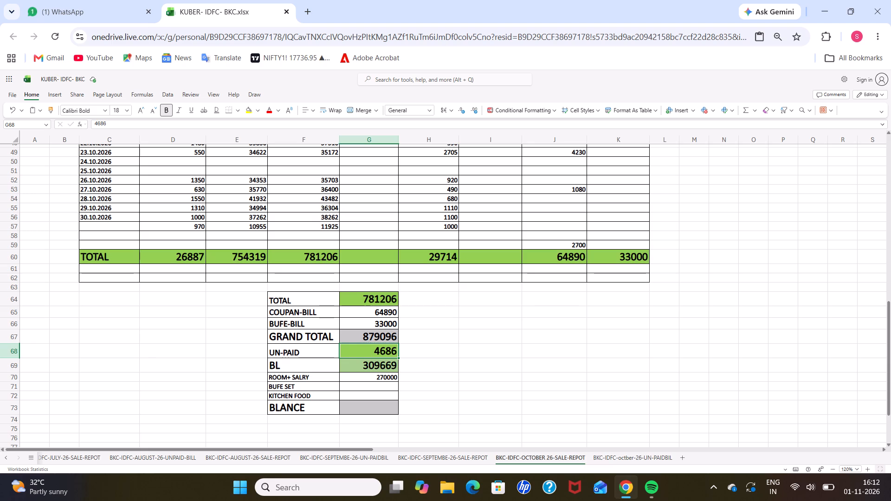
pyautogui.click(115, 126)
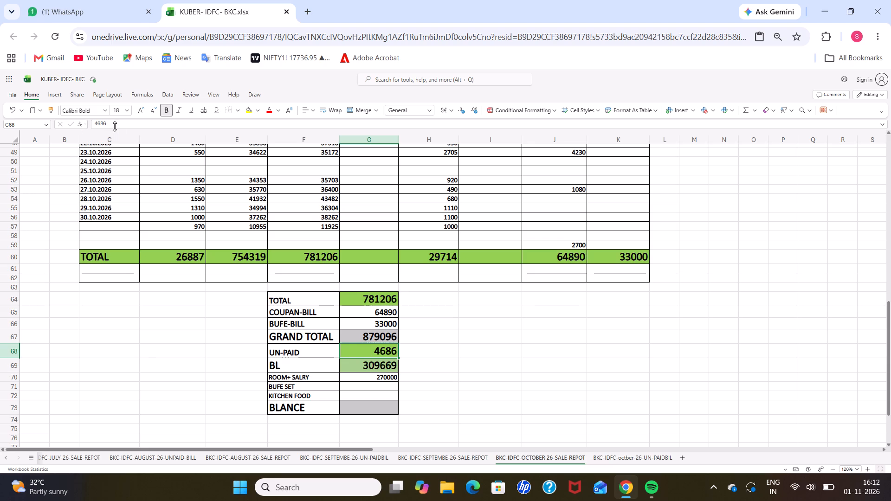
pyautogui.click(115, 126)
pyautogui.click(114, 125)
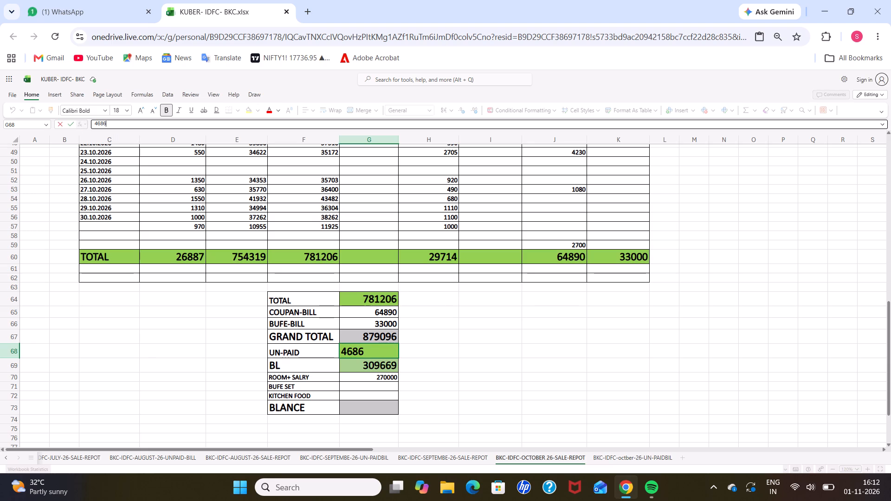
pyautogui.write('36')
pyautogui.press('Return')
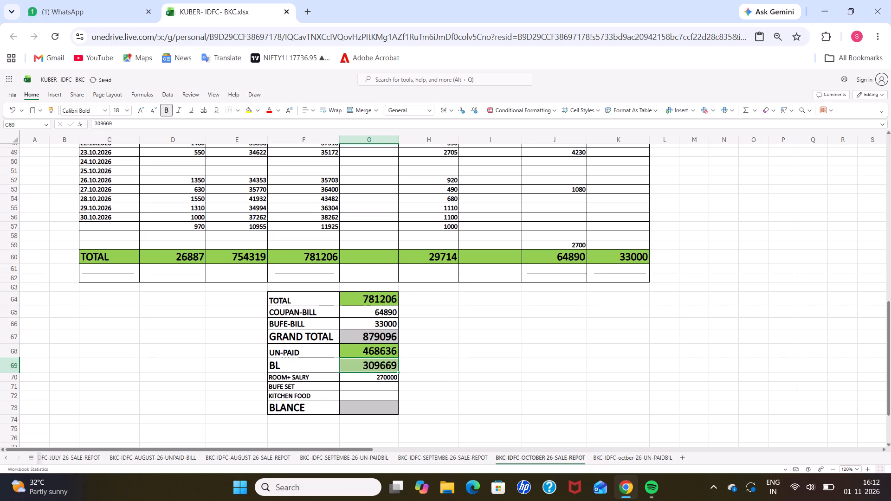
# Select the BL amount in summary cell G69.
pyautogui.click(348, 369)
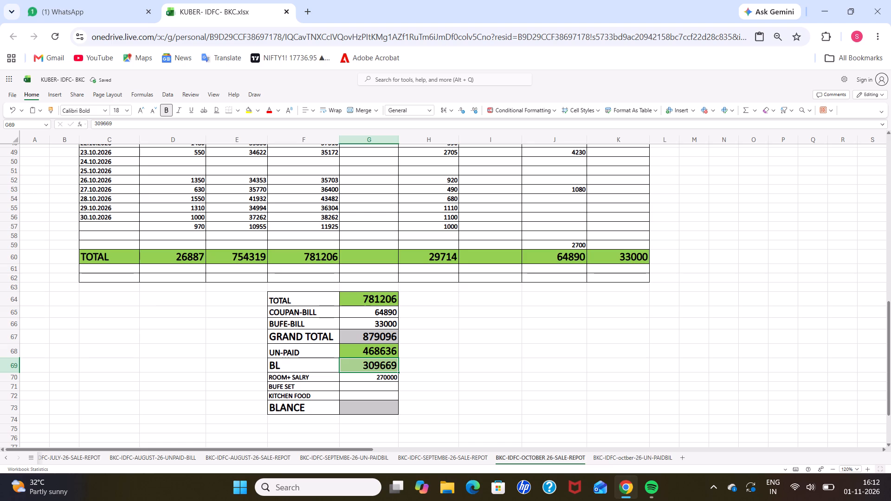
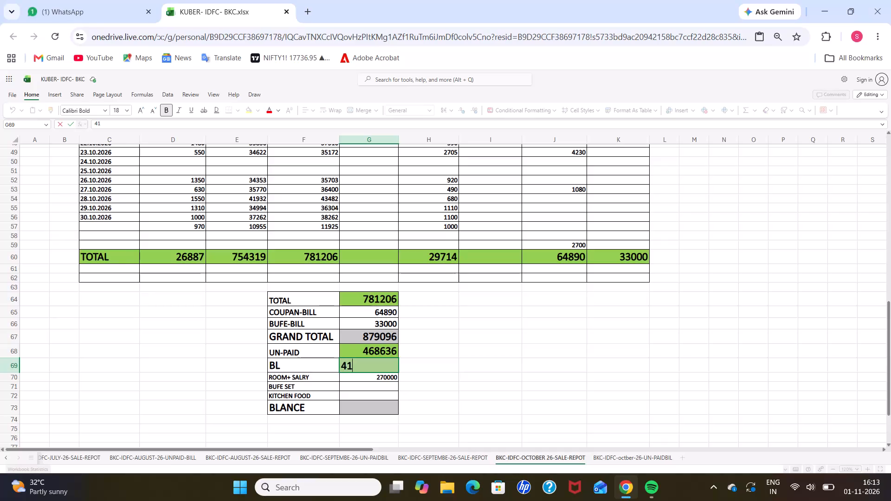
# Set the BL amount in summary cell G69 to 410460.
pyautogui.press('0')
pyautogui.write('460')
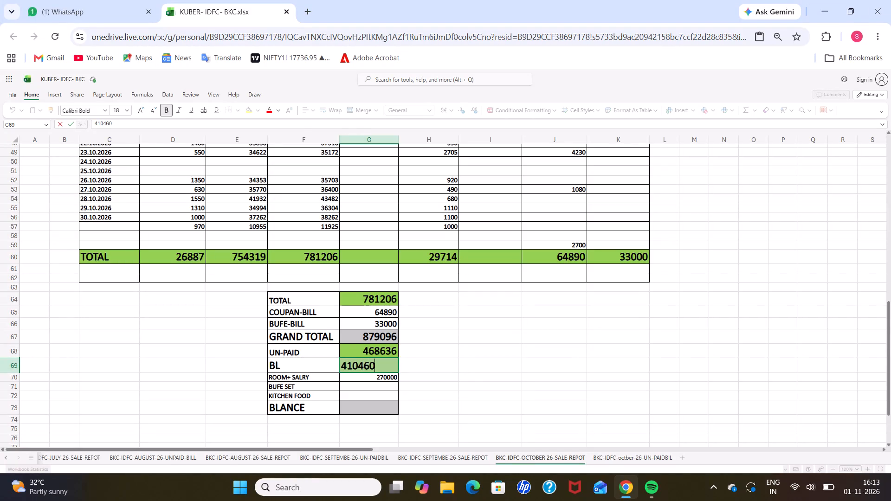
pyautogui.press('Return')
pyautogui.press('Up')
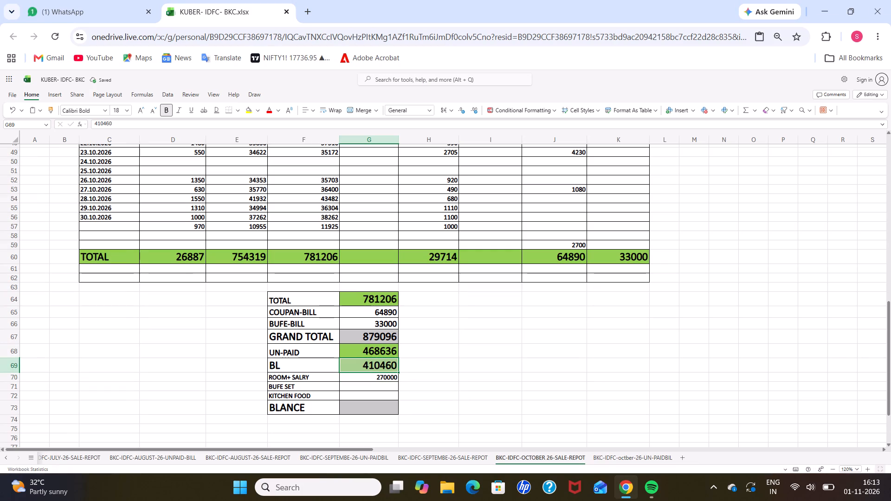
# Select the empty BLANCE amount in summary cell G73.
pyautogui.press('Down')
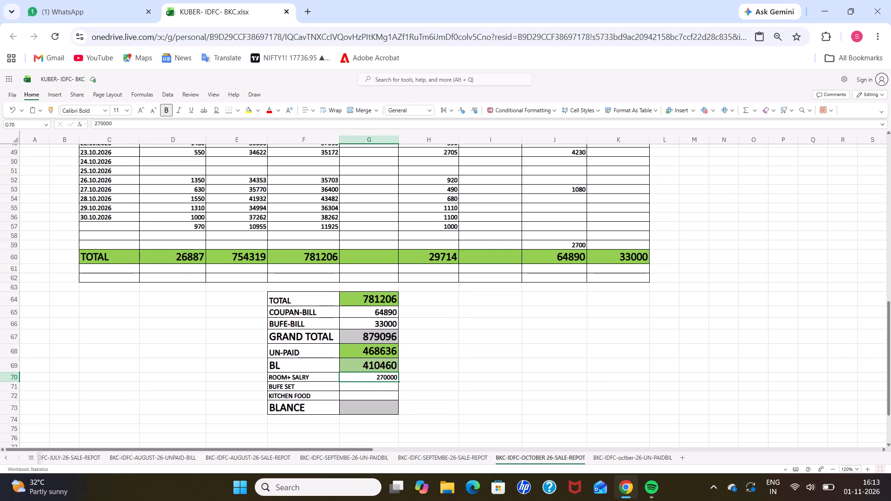
pyautogui.press('Down')
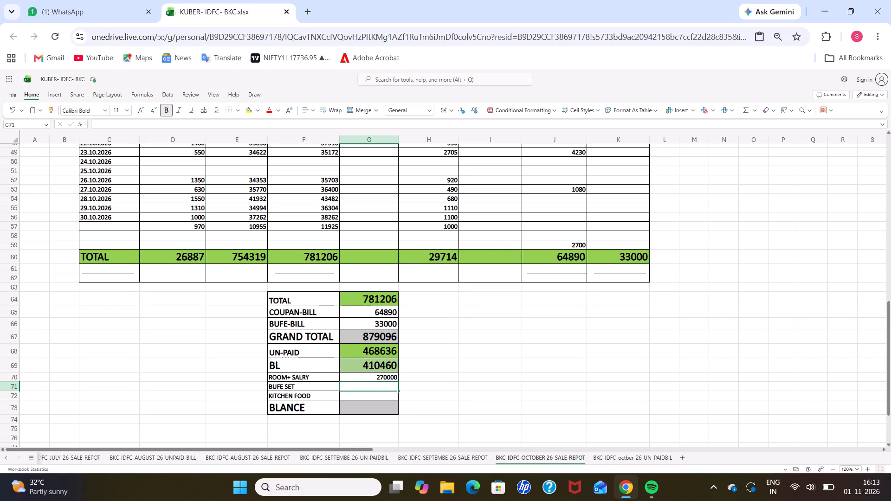
pyautogui.press('Down')
pyautogui.press('Down')
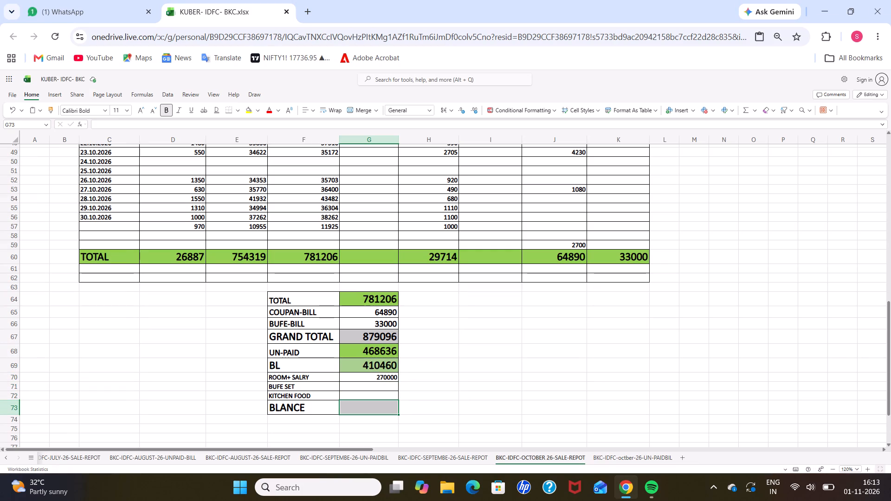
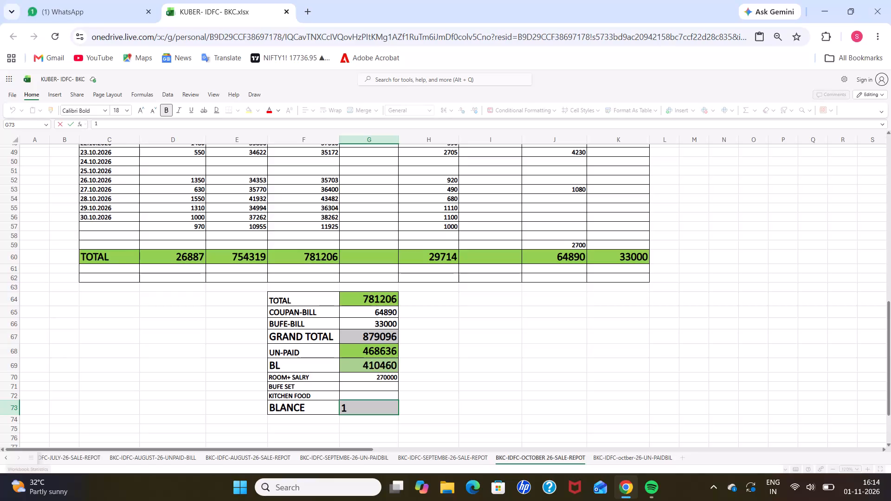
# Set the BLANCE amount in summary cell G73 to 140460.
pyautogui.write('40')
pyautogui.write('46')
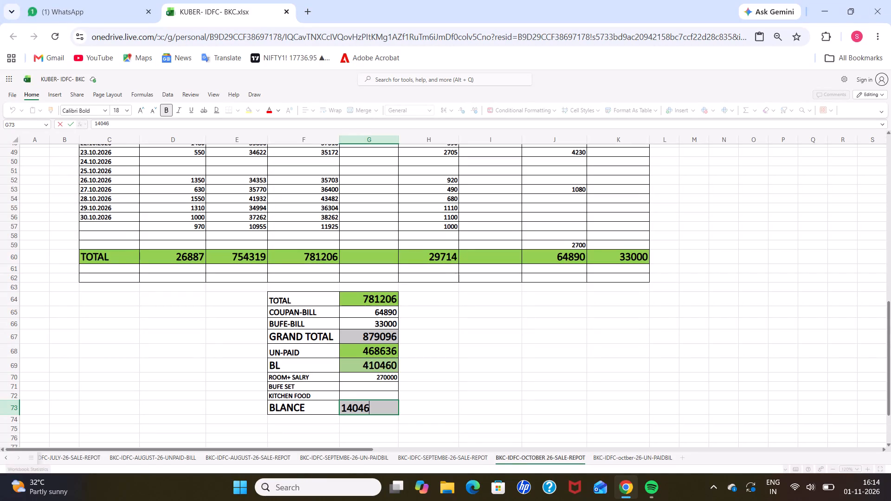
pyautogui.press('0')
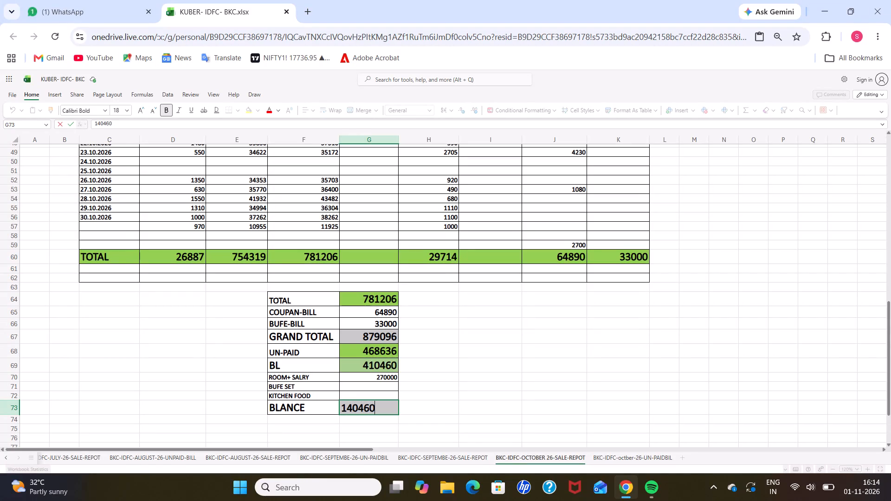
pyautogui.press('Return')
pyautogui.click(393, 385)
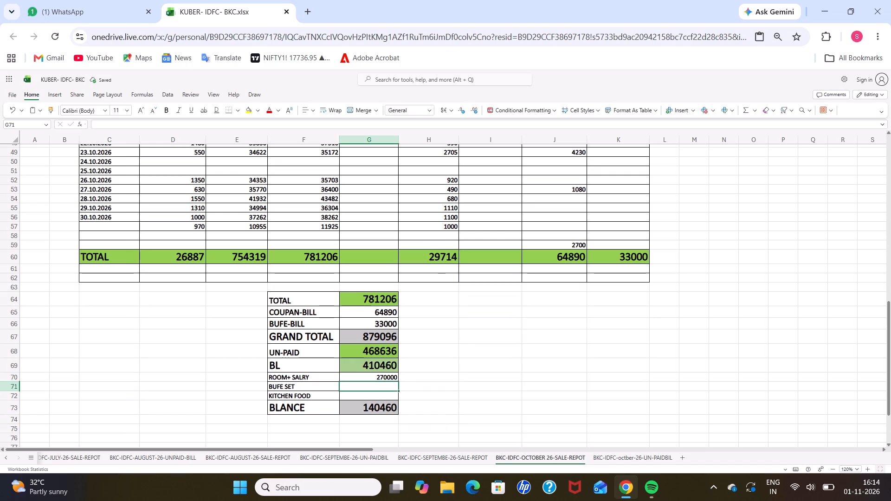
# Copy the GST= label from cell D44 of the September sale report into cell D62 of the October sale report.
pyautogui.click(223, 268)
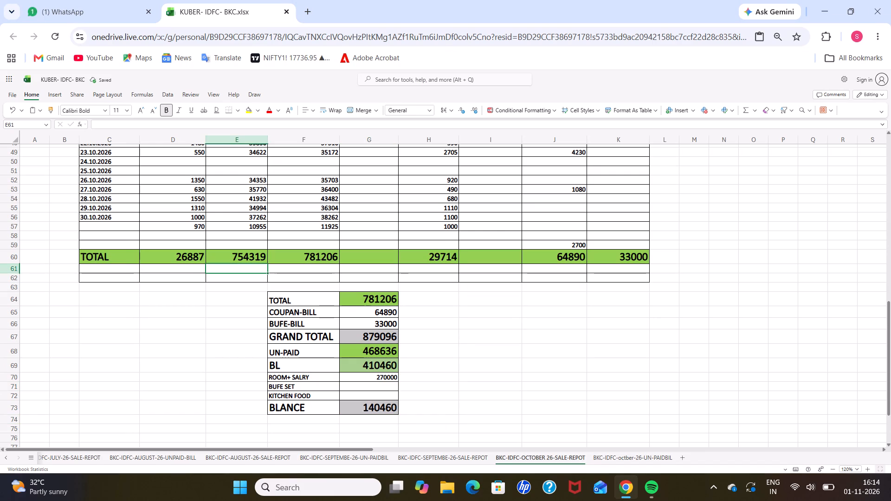
pyautogui.click(439, 453)
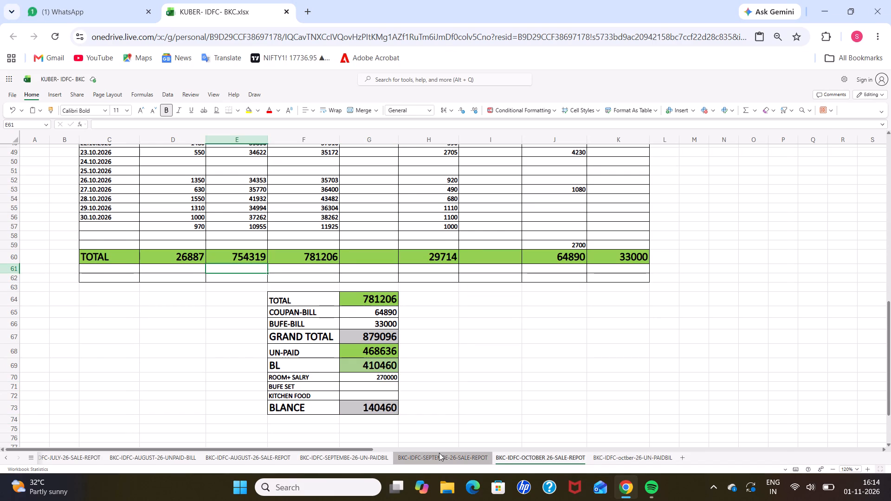
pyautogui.scroll(-3, 395, 443)
pyautogui.scroll(-4, 352, 412)
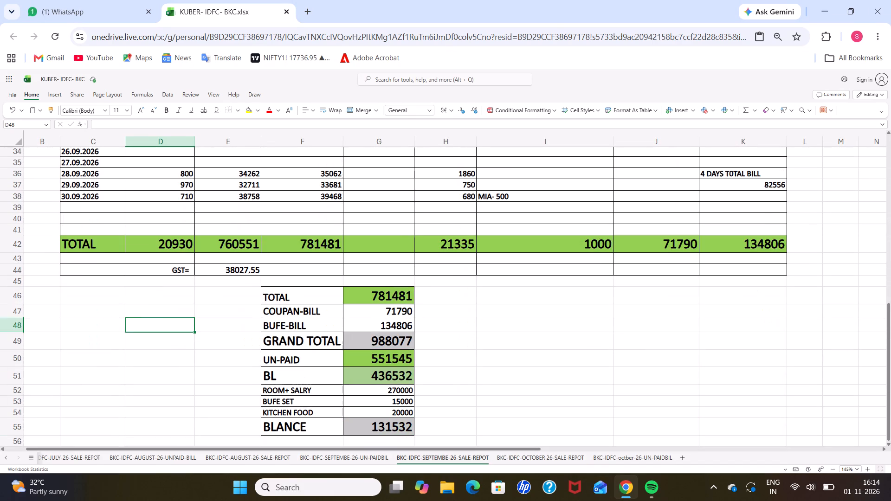
pyautogui.click(189, 265)
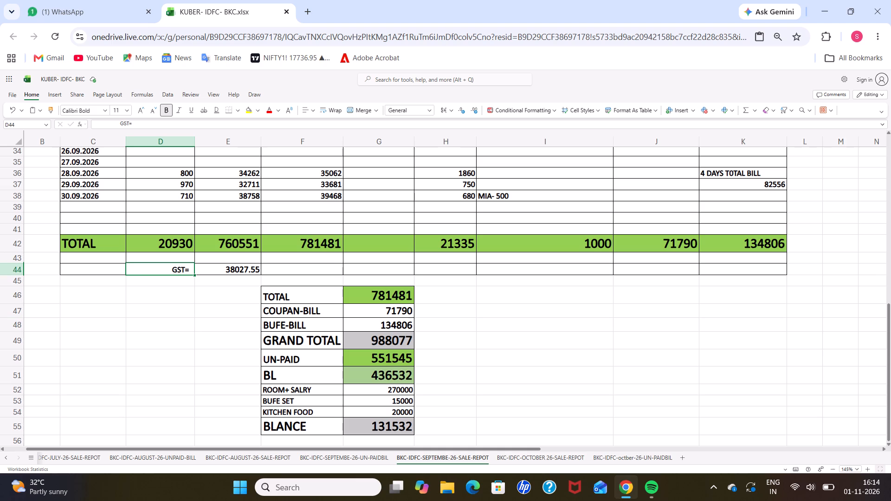
pyautogui.hotkey('ctrl', 'c')
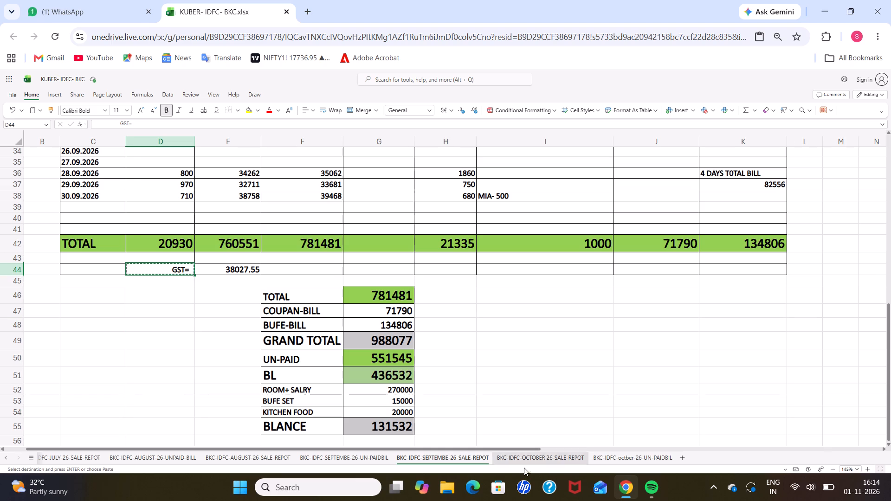
pyautogui.click(523, 460)
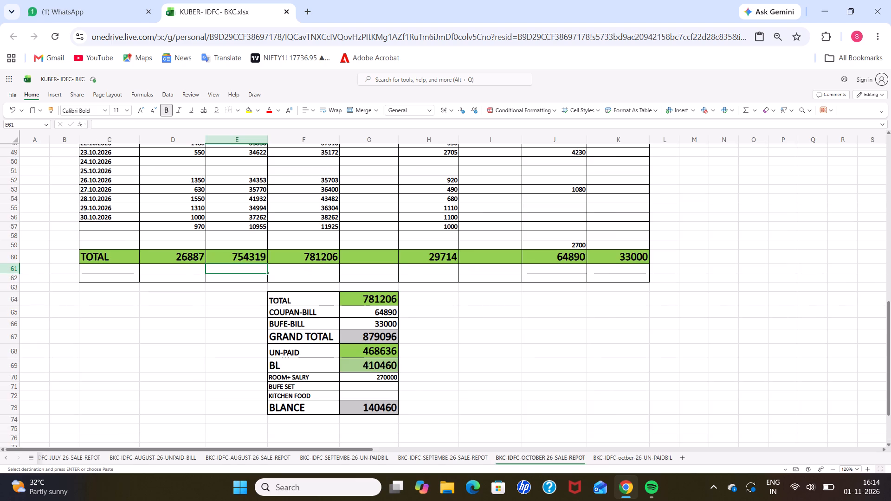
pyautogui.click(186, 271)
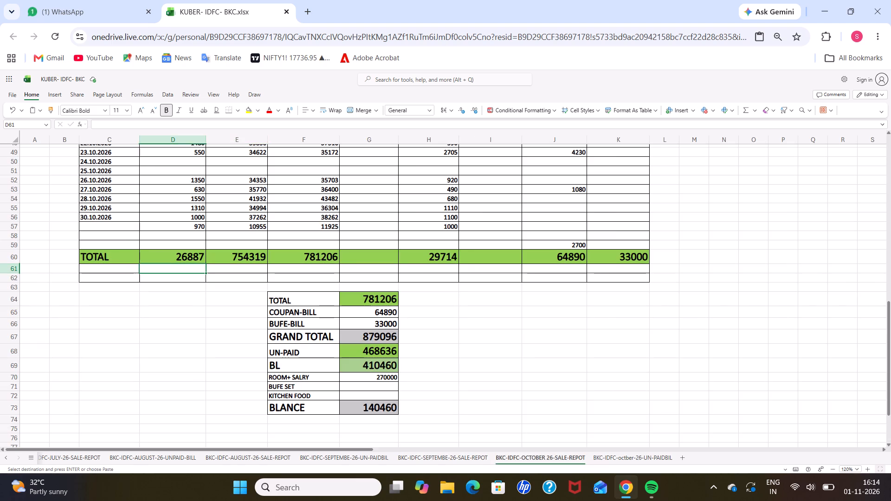
pyautogui.click(194, 275)
pyautogui.hotkey('ctrl', 'v')
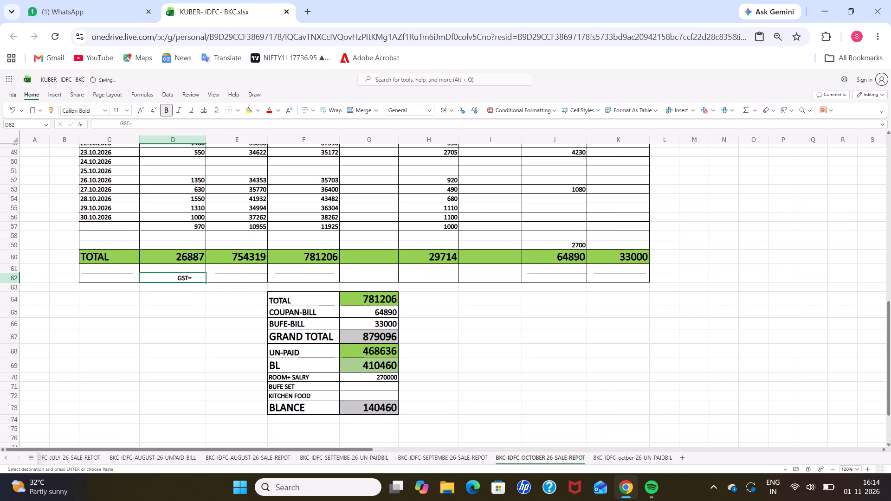
# Enter the GST amount 37715.95 in cell E62 of the October sale report, beside the GST= label.
pyautogui.click(225, 276)
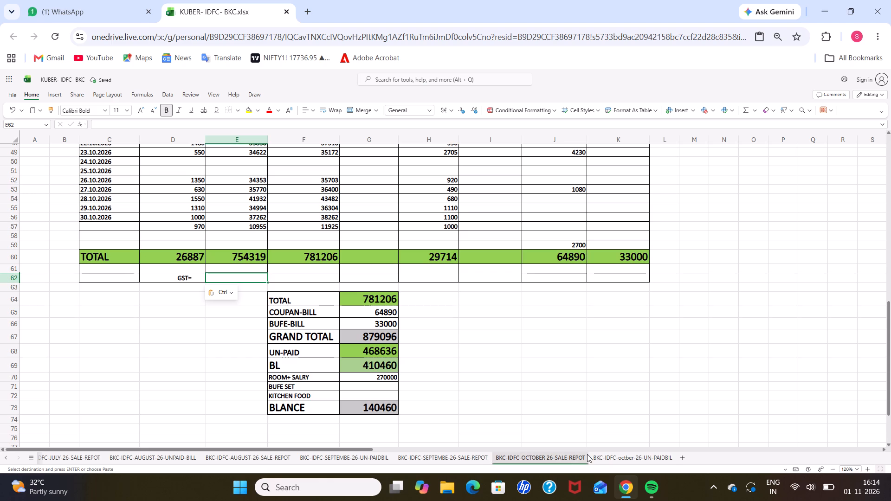
pyautogui.click(591, 458)
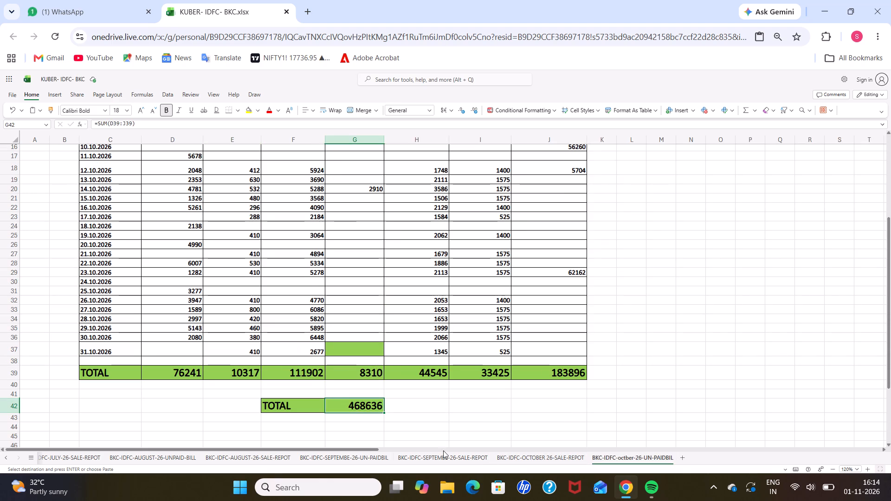
pyautogui.click(526, 459)
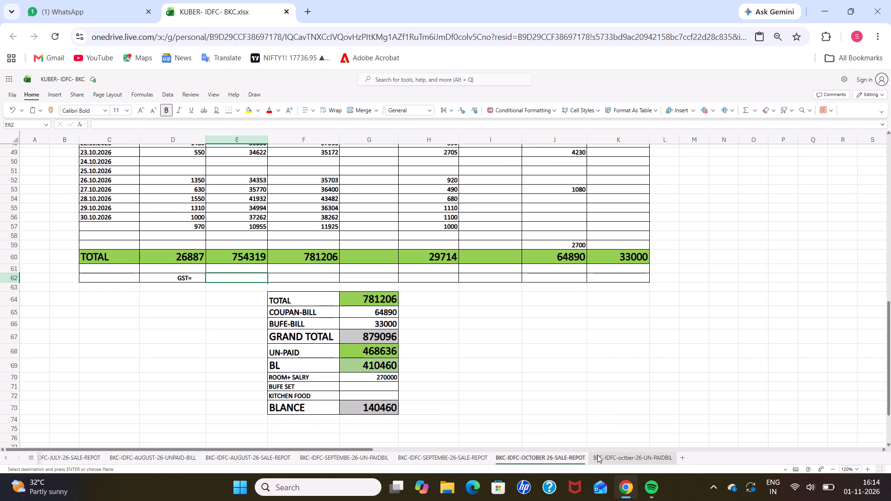
pyautogui.click(476, 461)
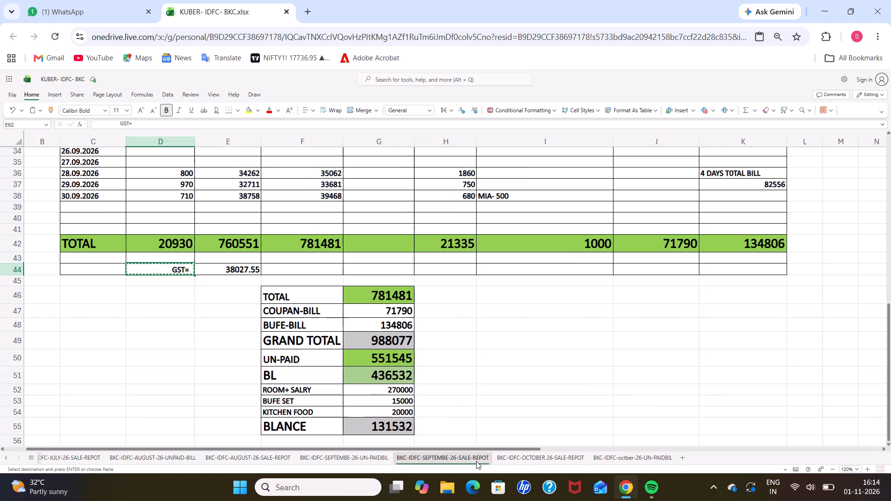
pyautogui.click(522, 459)
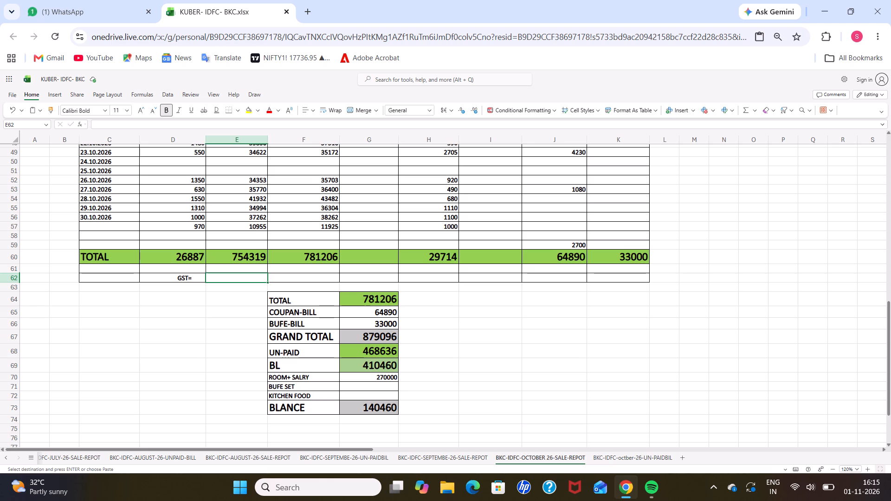
pyautogui.write('37')
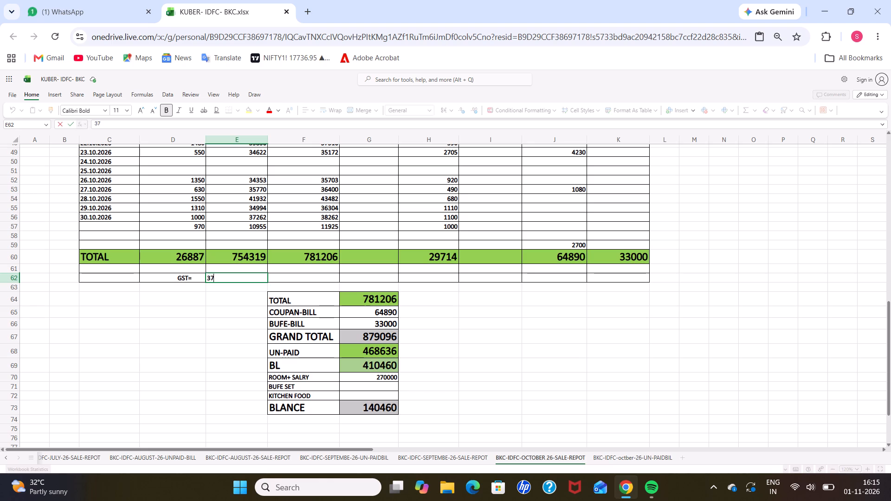
pyautogui.write('71')
pyautogui.press('5')
pyautogui.press('.')
pyautogui.write('95')
pyautogui.press('Return')
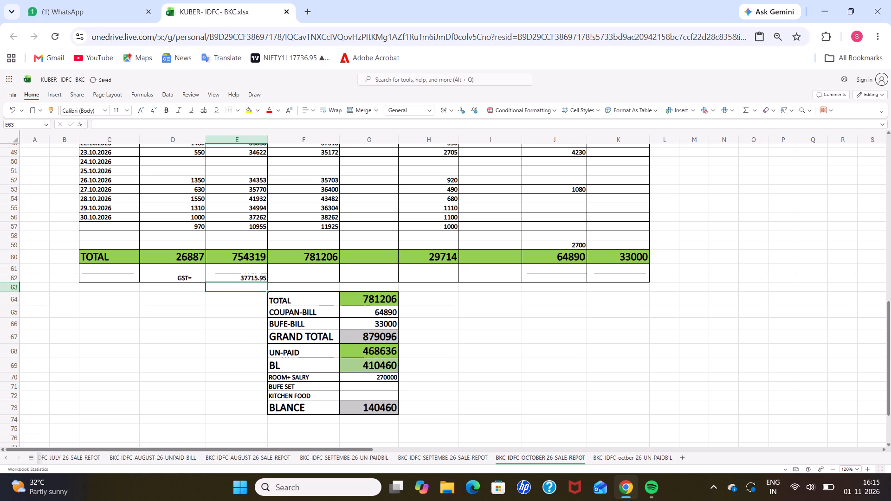
pyautogui.press('Up')
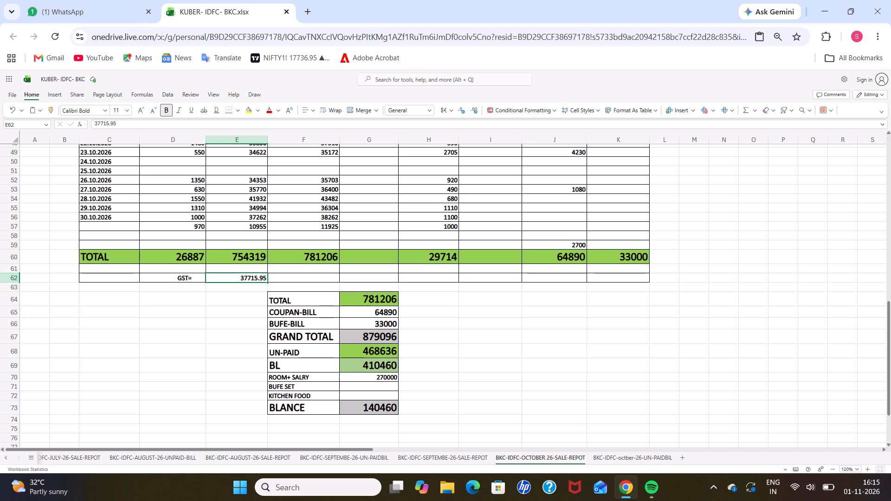
# Compare the GST row and summary block of the September sale report with those of the October sale report.
pyautogui.click(445, 453)
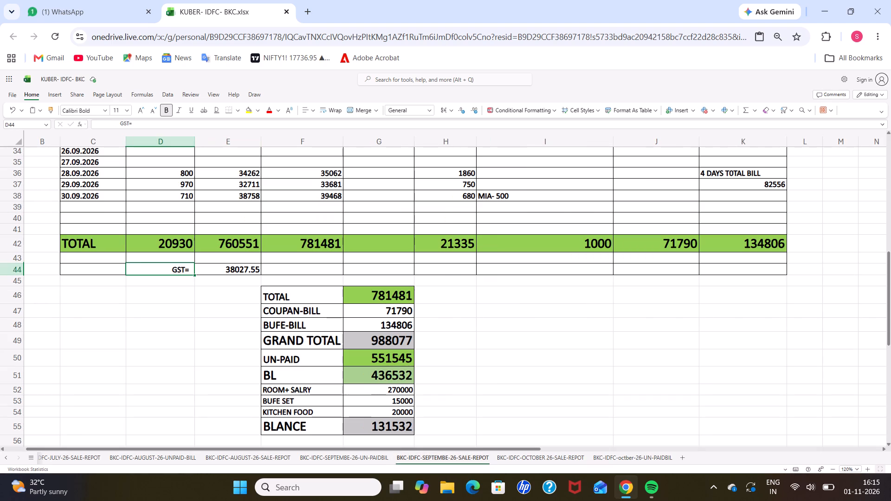
pyautogui.click(532, 460)
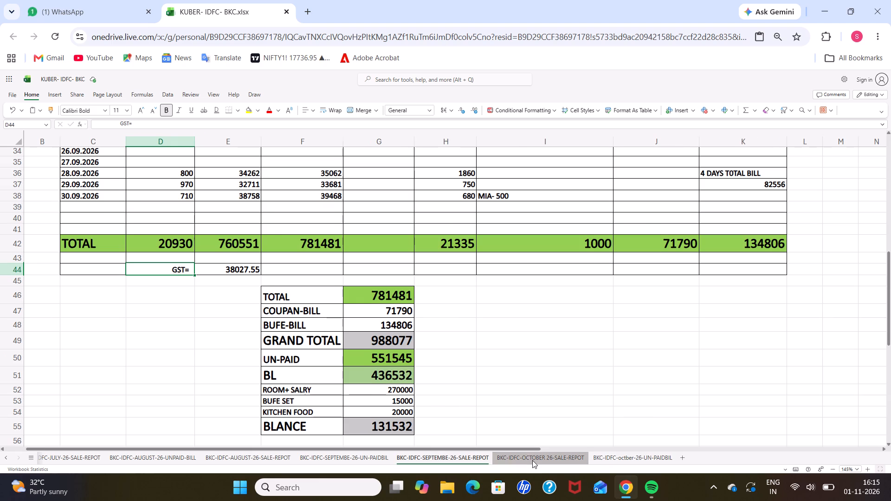
pyautogui.click(232, 303)
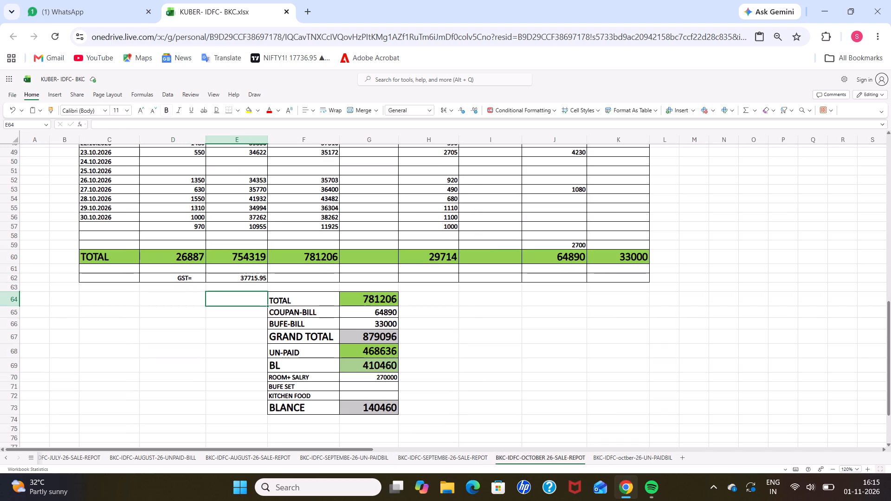
pyautogui.click(450, 454)
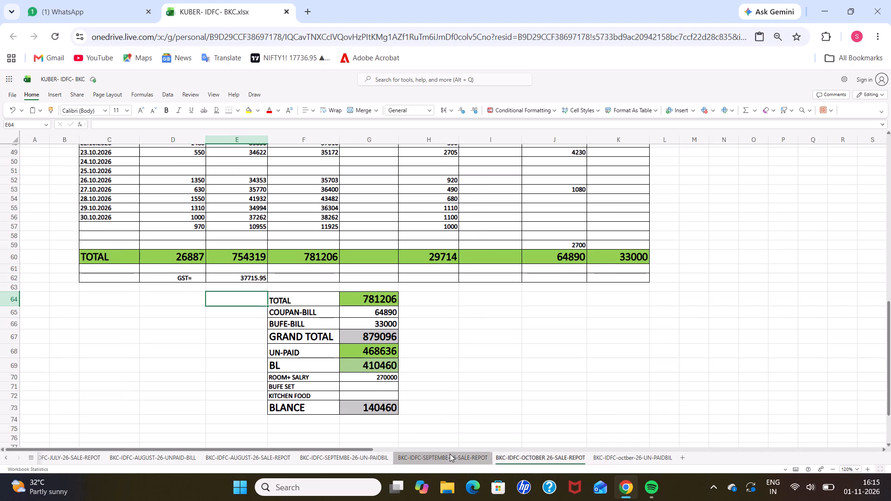
pyautogui.click(557, 456)
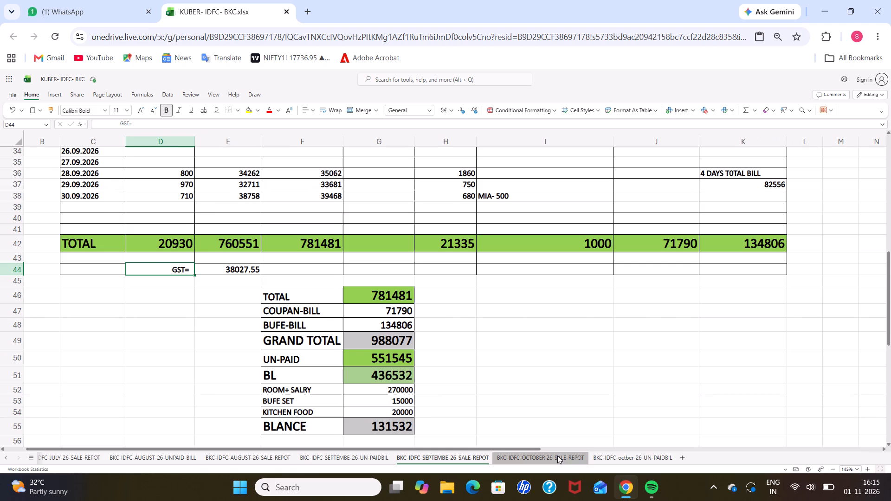
pyautogui.click(459, 453)
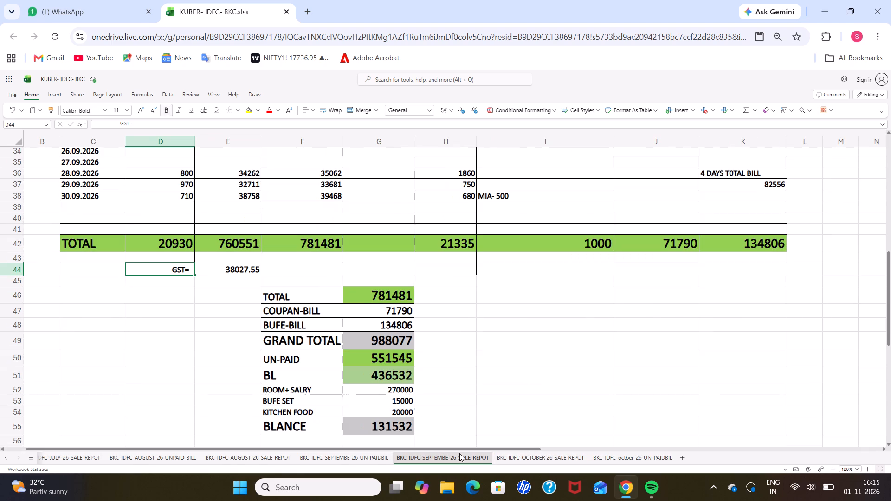
pyautogui.click(518, 459)
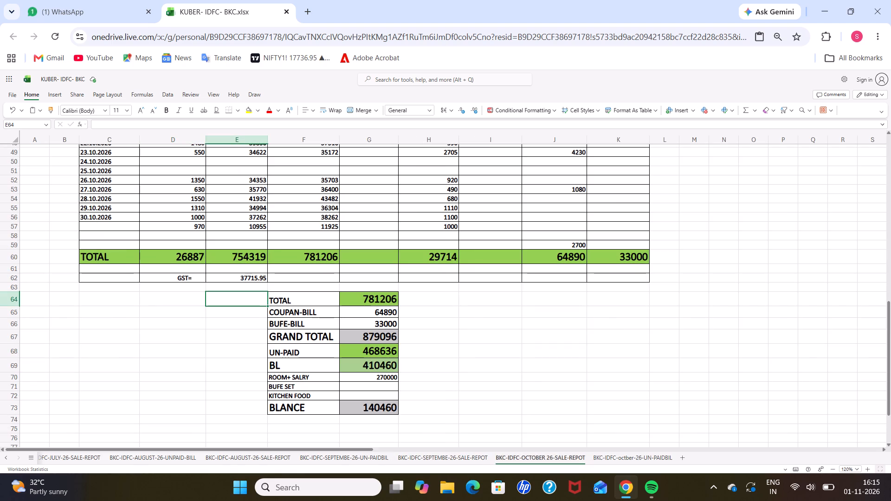
pyautogui.click(212, 385)
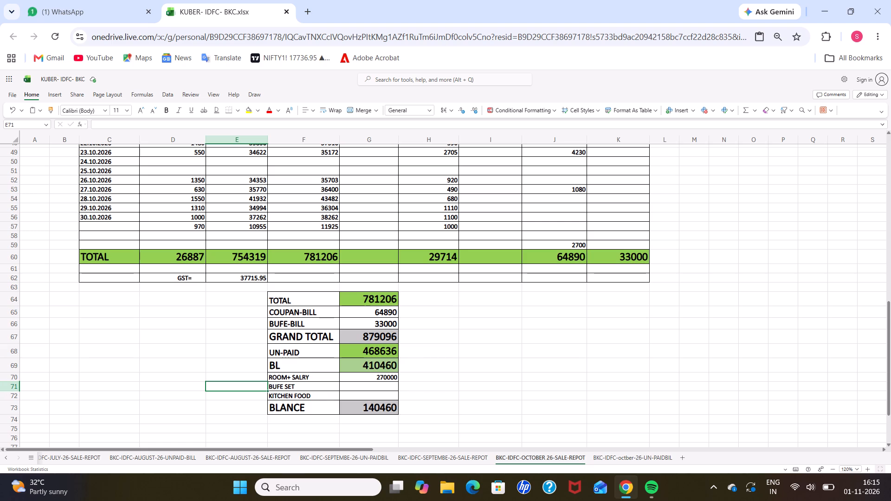
# Save the workbook.
pyautogui.hotkey('ctrl', 's')
pyautogui.hotkey('ctrl', 's')
pyautogui.hotkey('ctrl', 's')
pyautogui.hotkey('ctrl', 's')
pyautogui.hotkey('ctrl', 's')
pyautogui.hotkey('ctrl', 's')
pyautogui.hotkey('ctrl', 's')
pyautogui.hotkey('ctrl', 's')
pyautogui.hotkey('ctrl', 's')
pyautogui.hotkey('ctrl', 's')
pyautogui.hotkey('ctrl', 's')
pyautogui.hotkey('ctrl', 's')
pyautogui.hotkey('ctrl', 's')
pyautogui.hotkey('ctrl', 's')
pyautogui.hotkey('ctrl', 's')
pyautogui.hotkey('ctrl', 's')
pyautogui.hotkey('ctrl', 's')
pyautogui.hotkey('ctrl', 's')
pyautogui.hotkey('ctrl', 's')
pyautogui.hotkey('ctrl', 's')
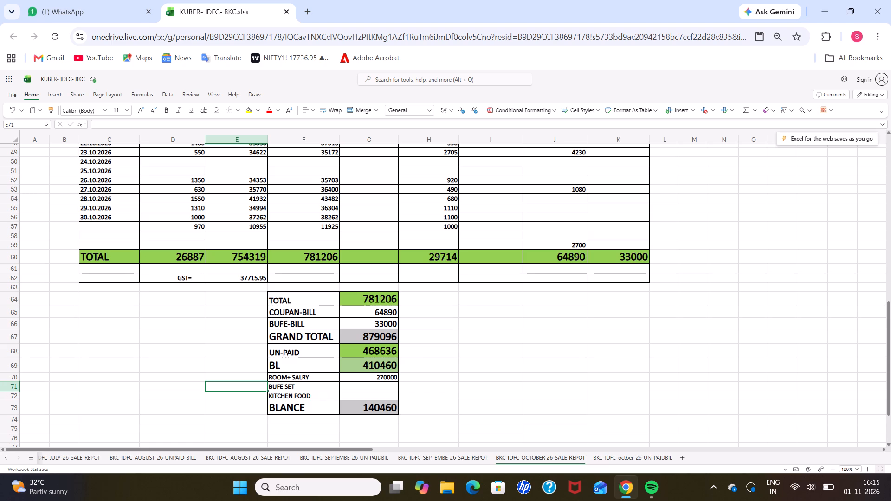
# Fill the BLANCE amount cell G73 in the October sale report's summary block with yellow.
pyautogui.scroll(2, 688, 347)
pyautogui.scroll(-2, 673, 356)
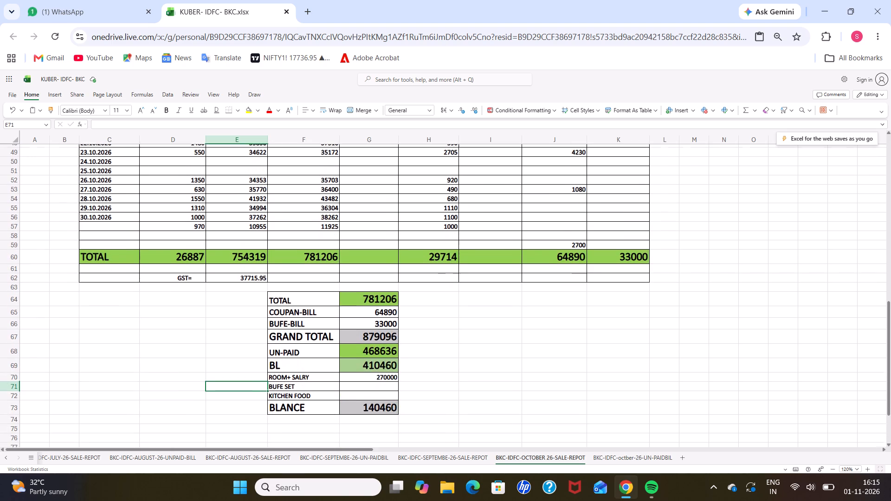
pyautogui.scroll(2, 673, 357)
pyautogui.scroll(-2, 673, 357)
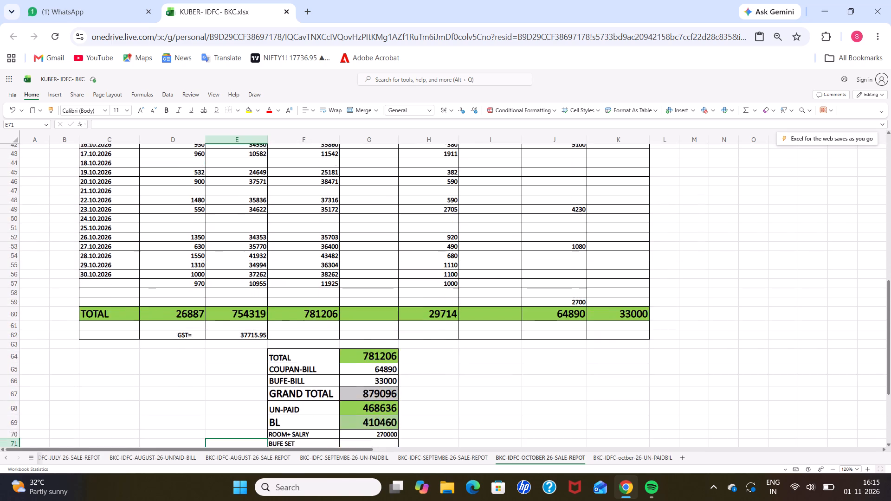
pyautogui.click(374, 408)
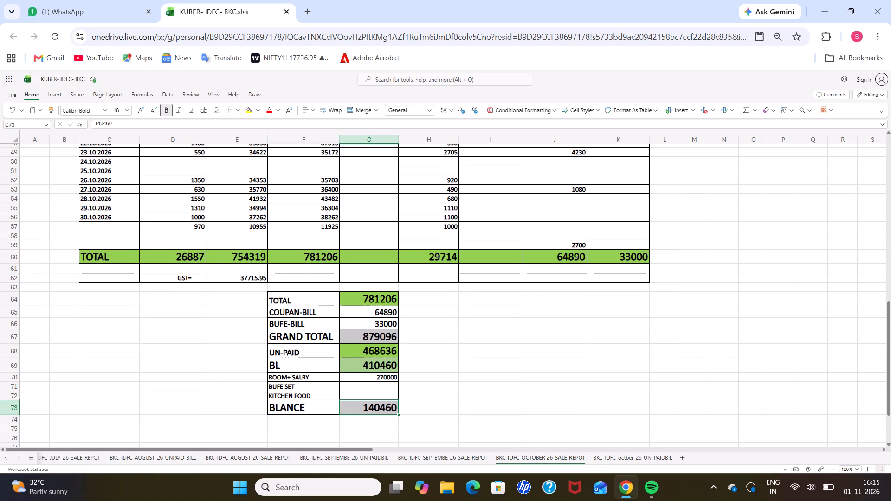
pyautogui.click(256, 112)
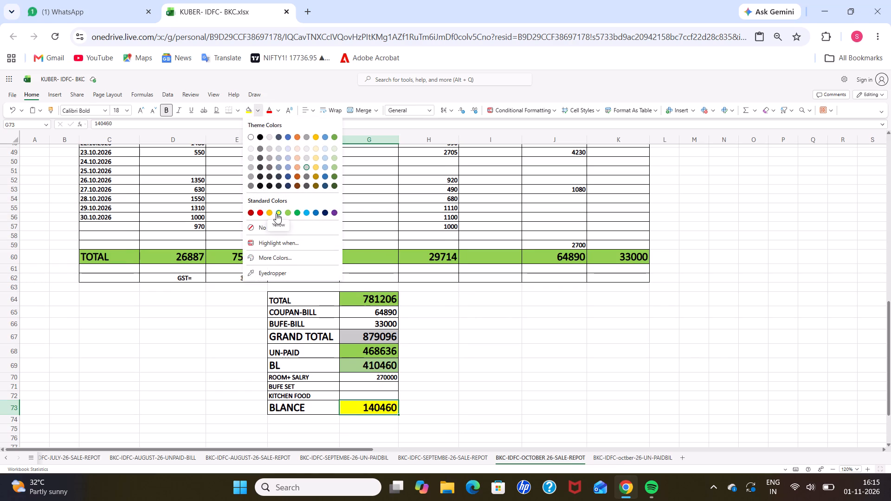
pyautogui.click(276, 213)
pyautogui.click(471, 412)
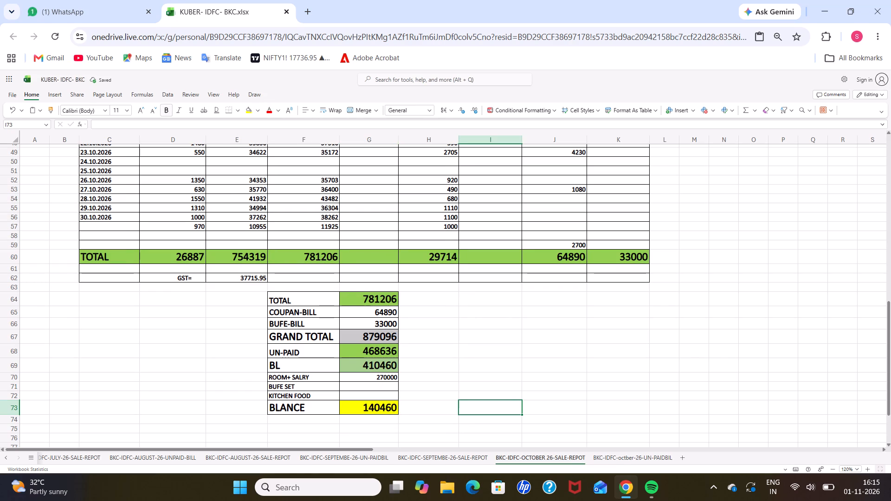
# Save the workbook.
pyautogui.hotkey('ctrl', 's')
pyautogui.hotkey('ctrl', 's')
pyautogui.hotkey('ctrl', 's')
pyautogui.hotkey('ctrl', 's')
pyautogui.hotkey('ctrl', 's')
pyautogui.hotkey('ctrl', 's')
pyautogui.hotkey('ctrl', 's')
pyautogui.hotkey('ctrl', 's')
pyautogui.hotkey('ctrl', 's')
pyautogui.hotkey('ctrl', 's')
pyautogui.hotkey('ctrl', 's')
pyautogui.hotkey('ctrl', 's')
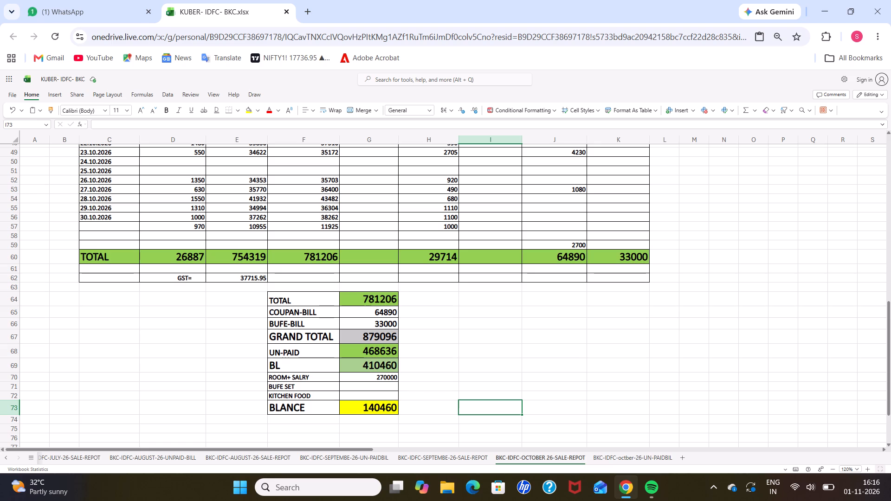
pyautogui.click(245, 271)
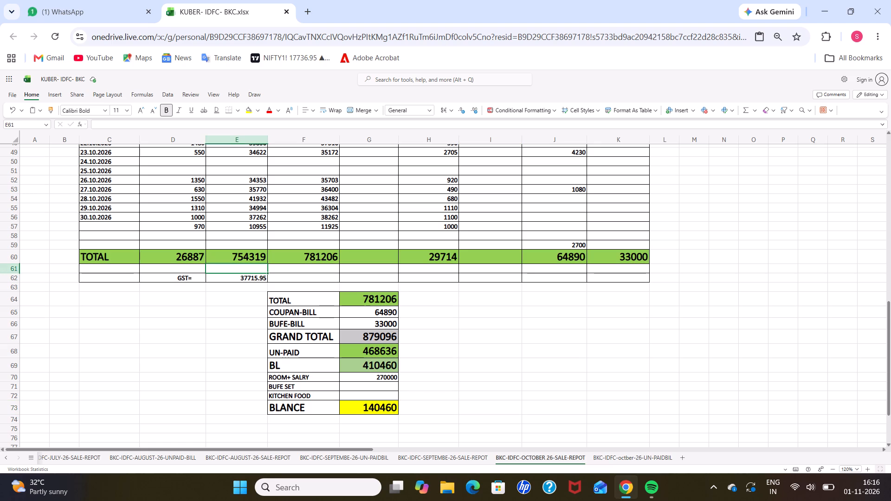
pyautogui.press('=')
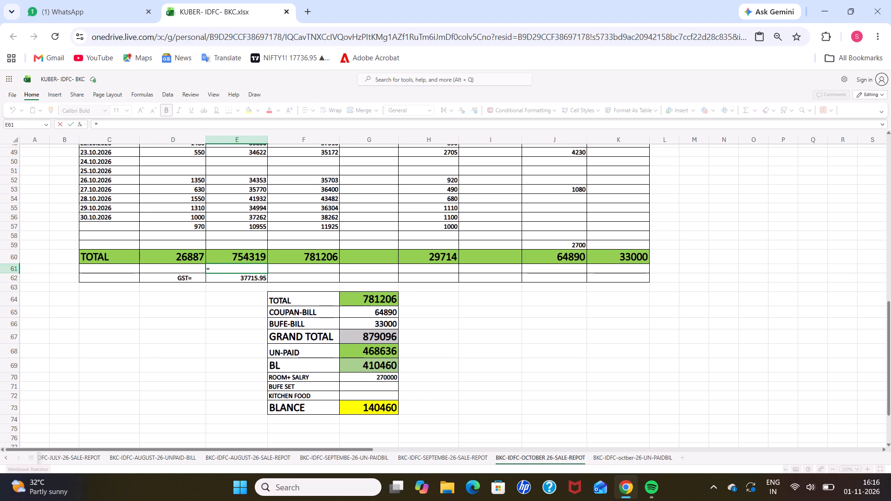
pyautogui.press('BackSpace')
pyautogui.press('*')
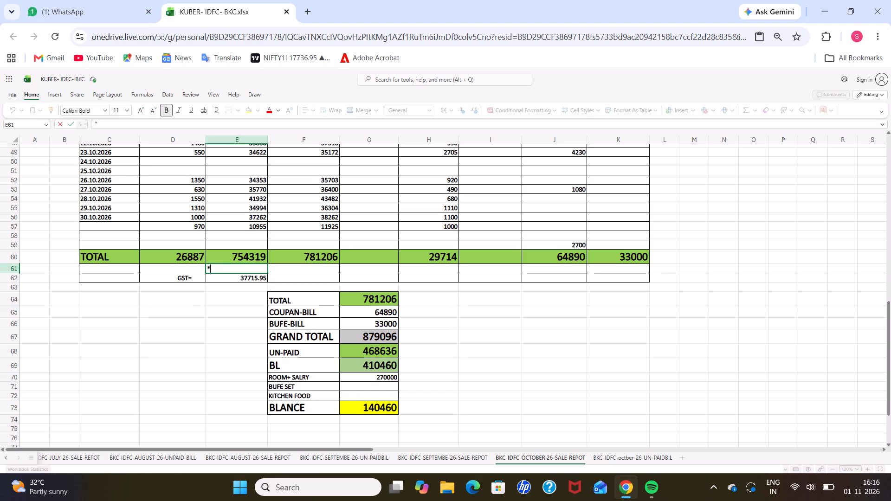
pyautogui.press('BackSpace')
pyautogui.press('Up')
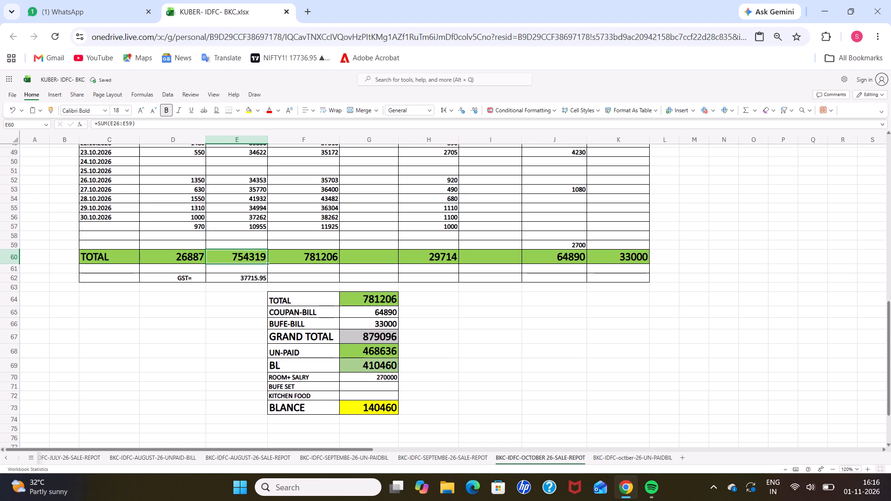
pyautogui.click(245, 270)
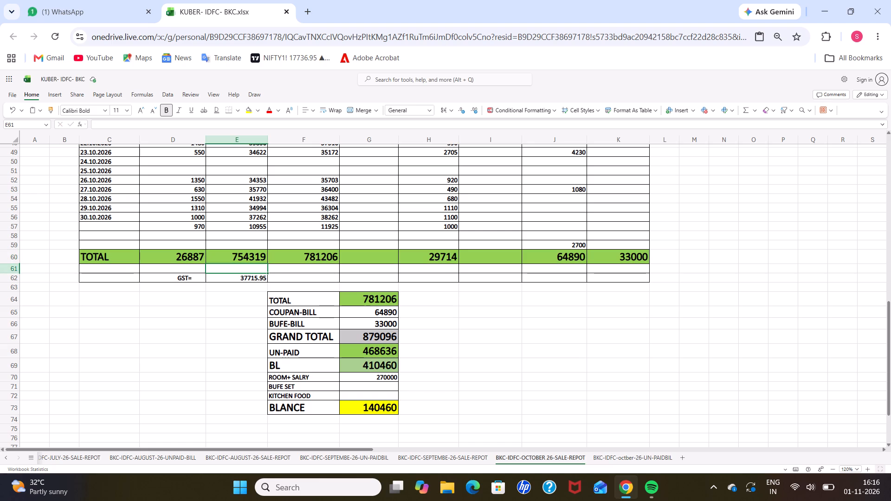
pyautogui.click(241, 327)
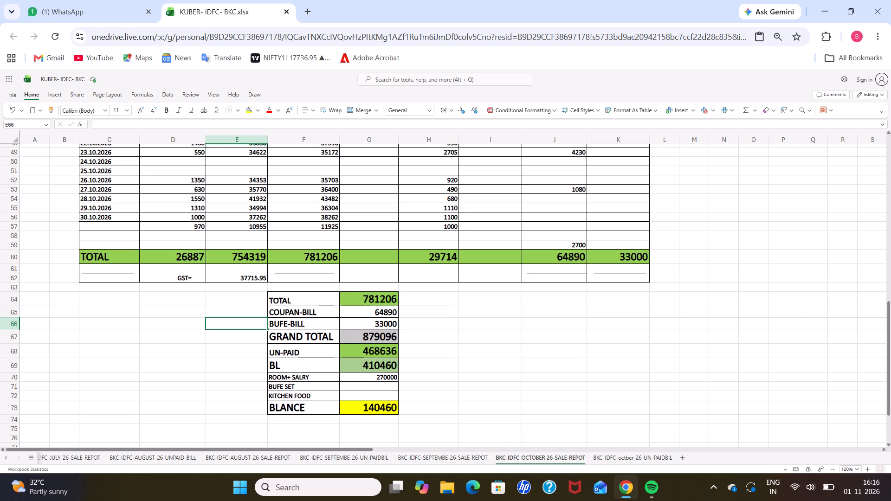
# Look over the October sale report and its print preview, and download the active sheet as a PDF.
pyautogui.scroll(7, 439, 334)
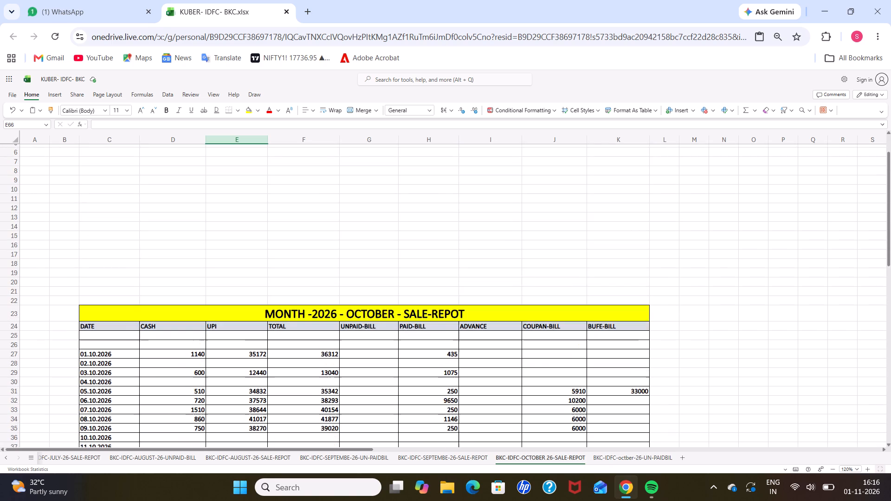
pyautogui.scroll(-4, 439, 334)
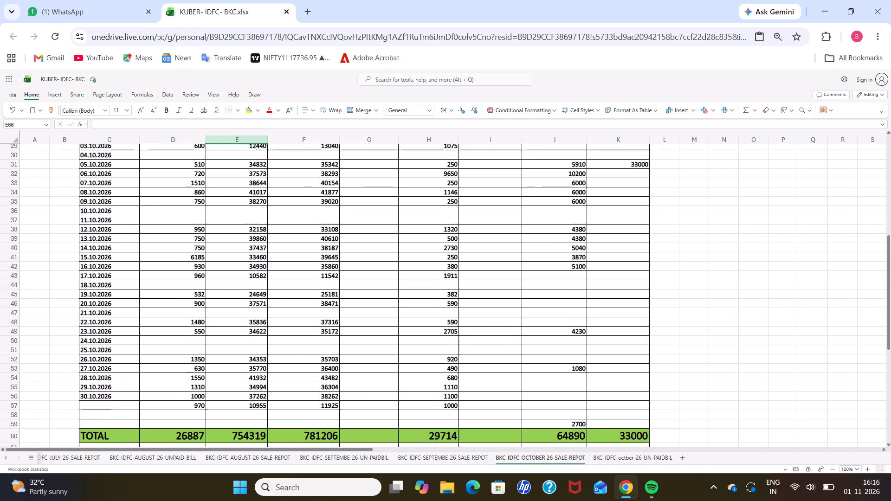
pyautogui.scroll(-4, 439, 334)
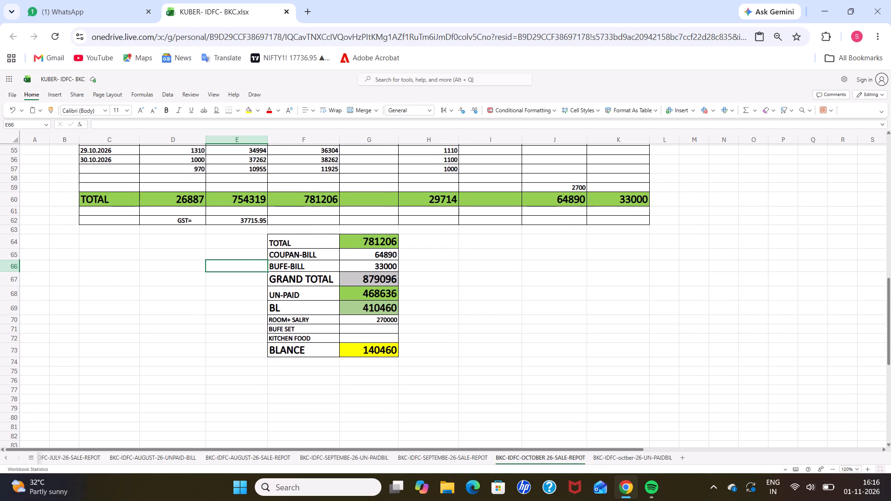
pyautogui.hotkey('ctrl', 'p')
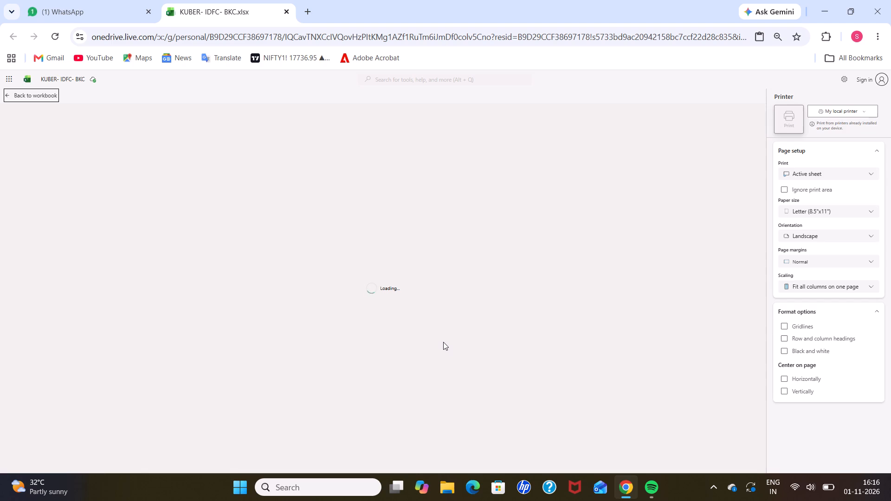
pyautogui.click(844, 110)
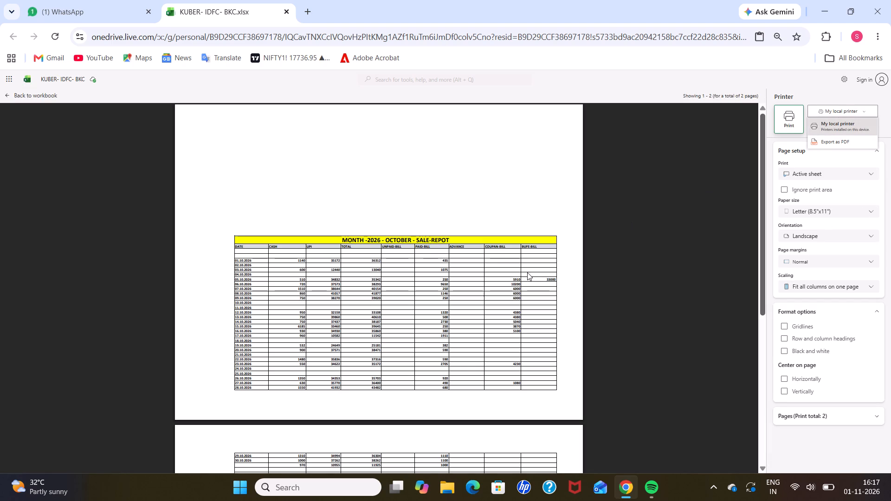
pyautogui.scroll(-3, 478, 362)
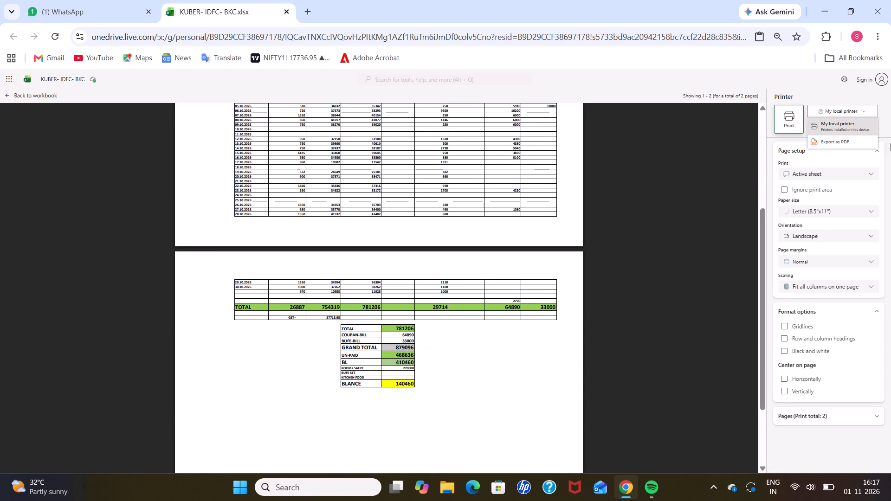
pyautogui.click(840, 140)
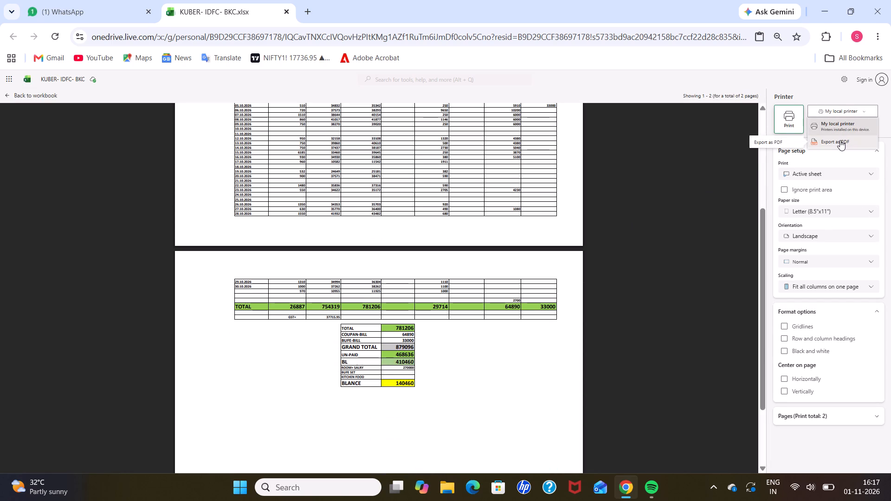
pyautogui.click(786, 122)
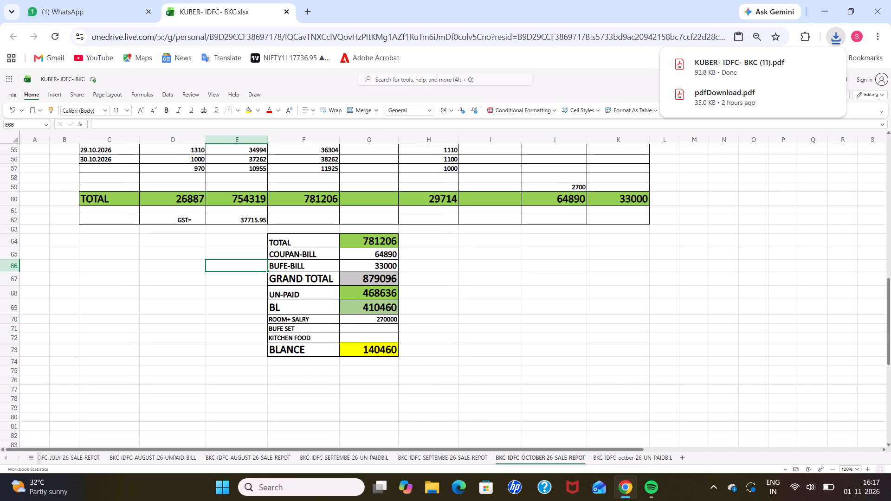
# Select the October unpaid-bill sheet in the workbook and close the exported PDF in Acrobat without printing it.
pyautogui.click(628, 462)
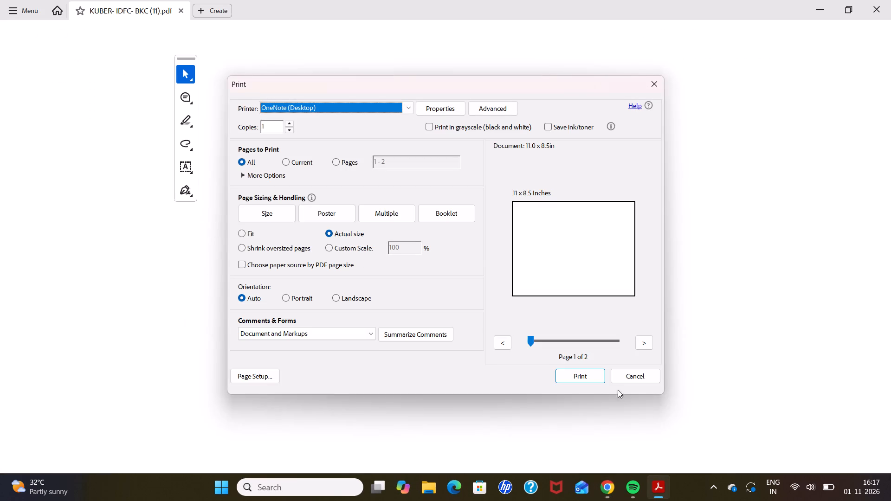
pyautogui.click(660, 82)
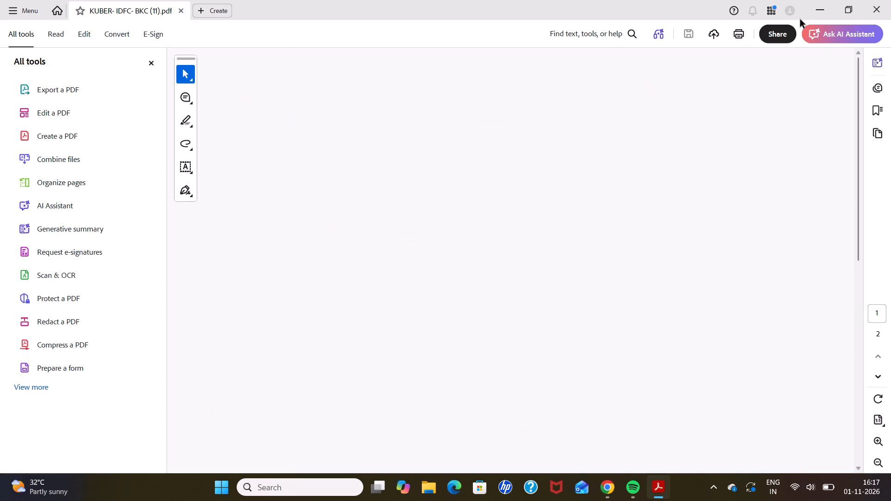
pyautogui.click(883, 14)
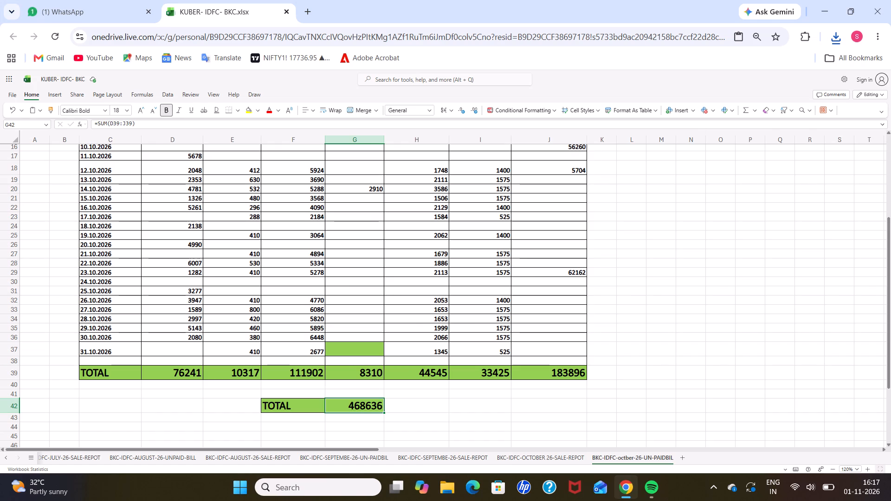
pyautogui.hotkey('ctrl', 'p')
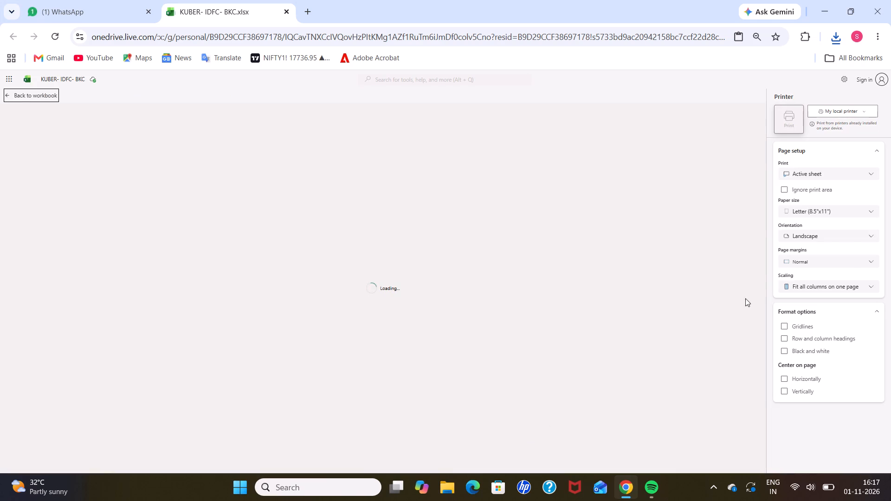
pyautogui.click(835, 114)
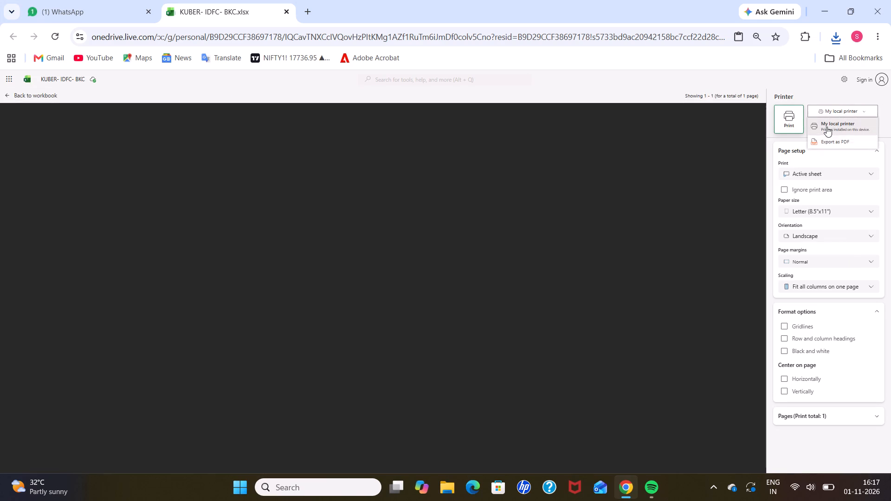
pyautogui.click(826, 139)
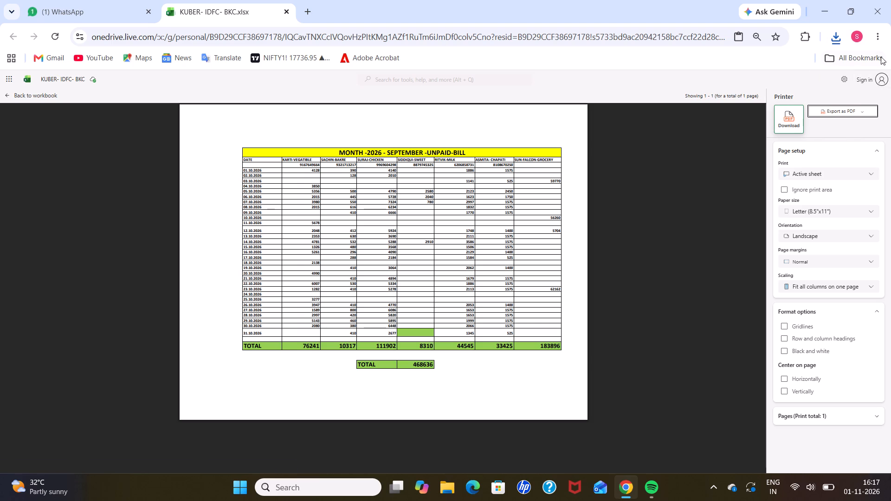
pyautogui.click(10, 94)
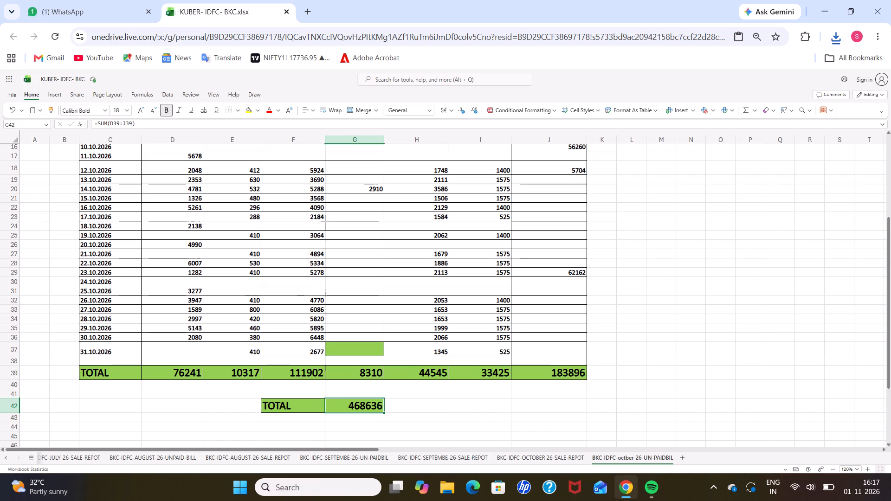
# Change the unpaid-bill sheet's title in cell C4 to MONTH -2026 - OCTOBER -UNPAID-BILL and save the workbook.
pyautogui.scroll(5, 407, 344)
pyautogui.click(340, 178)
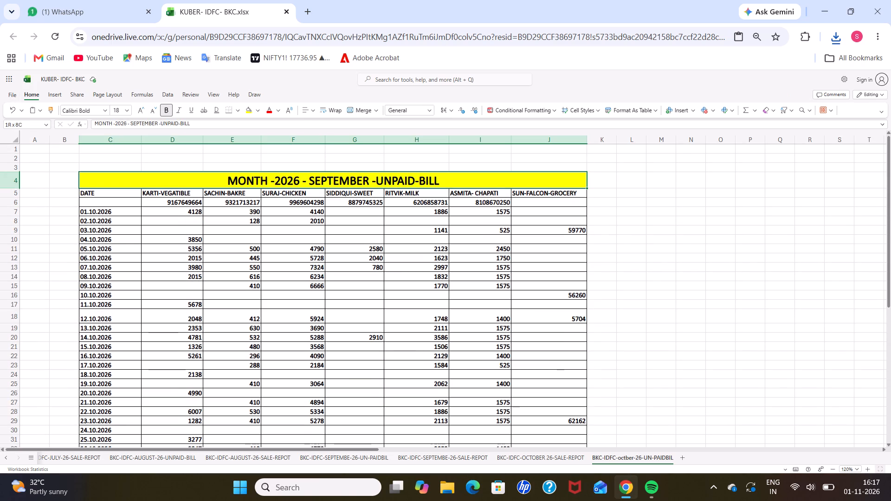
pyautogui.click(158, 124)
pyautogui.press('BackSpace')
pyautogui.press('BackSpace')
pyautogui.press('BackSpace')
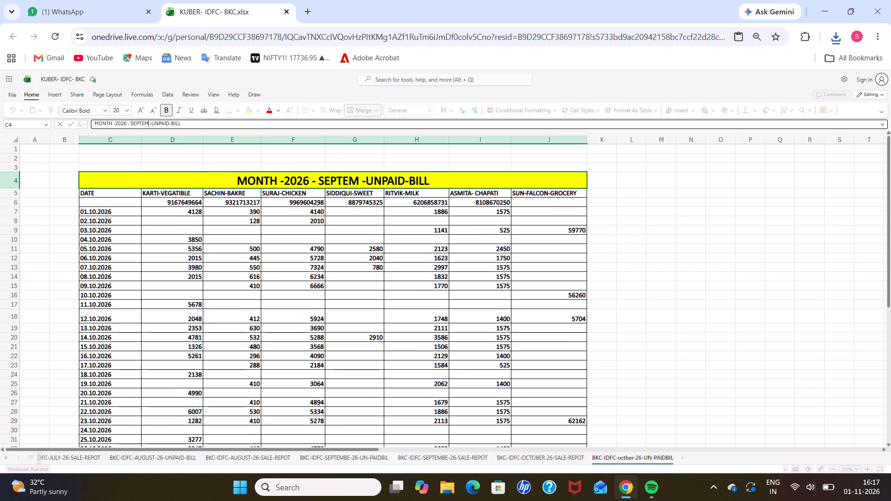
pyautogui.press('BackSpace')
pyautogui.press('BackSpace')
pyautogui.press('BackSpace')
pyautogui.press('BackSpace')
pyautogui.press('BackSpace')
pyautogui.press('BackSpace')
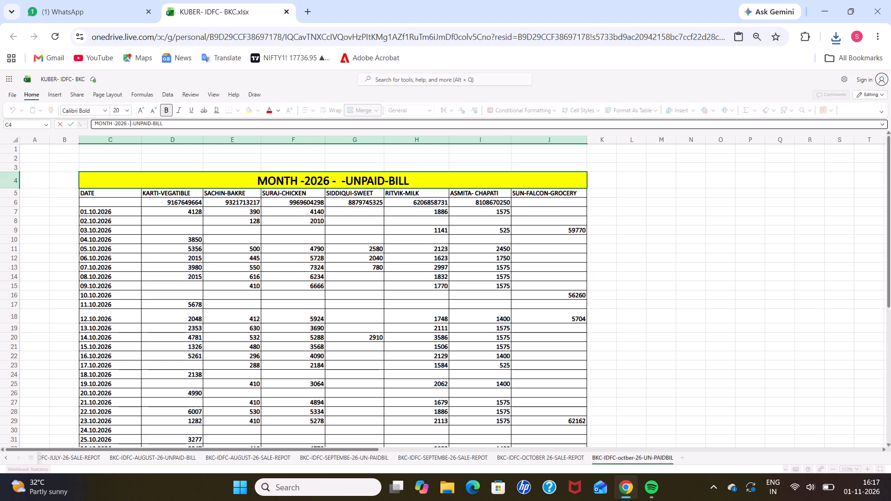
pyautogui.write('OCY')
pyautogui.press('BackSpace')
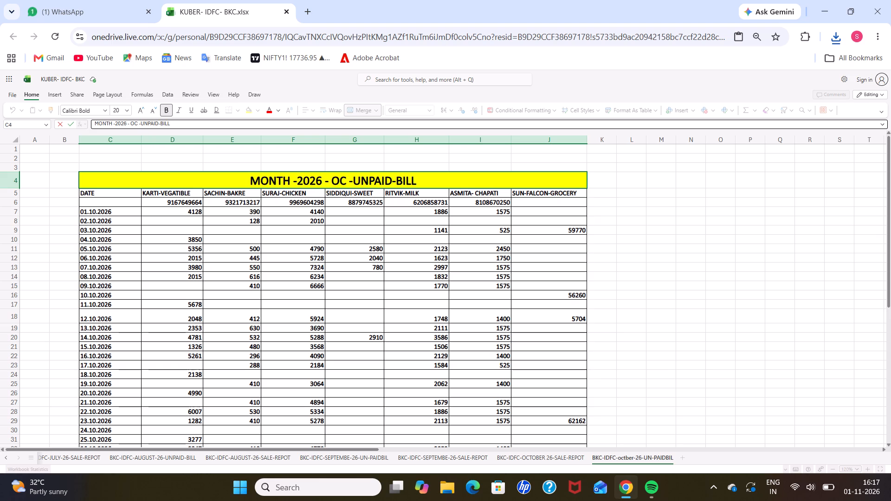
pyautogui.write('TOBER')
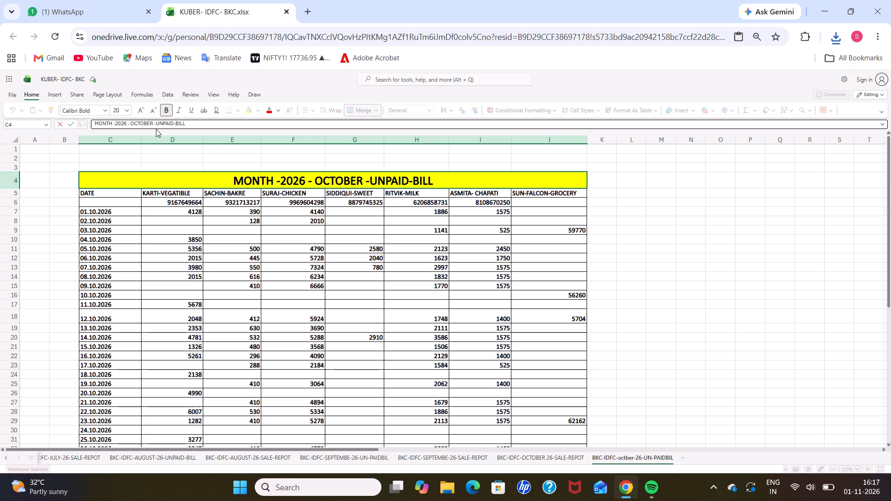
pyautogui.hotkey('ctrl', 's')
# Export the October unpaid-bill sheet as a PDF and download it.
pyautogui.hotkey('ctrl', 'p')
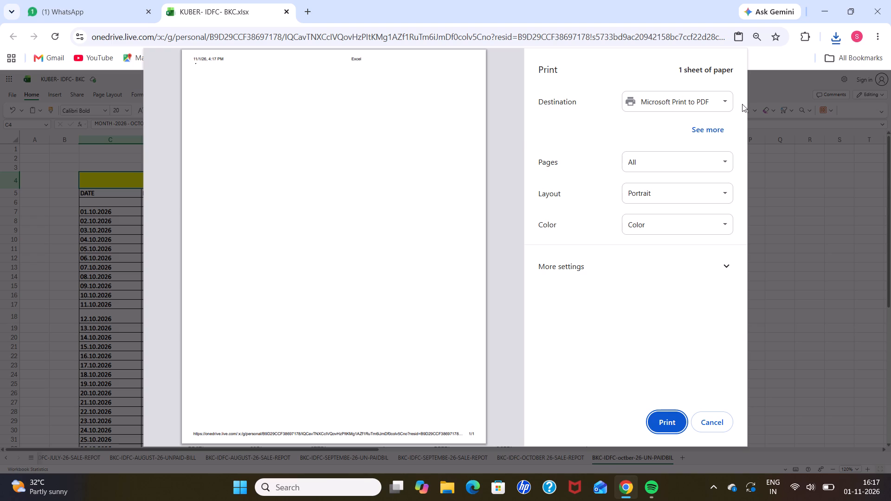
pyautogui.click(710, 425)
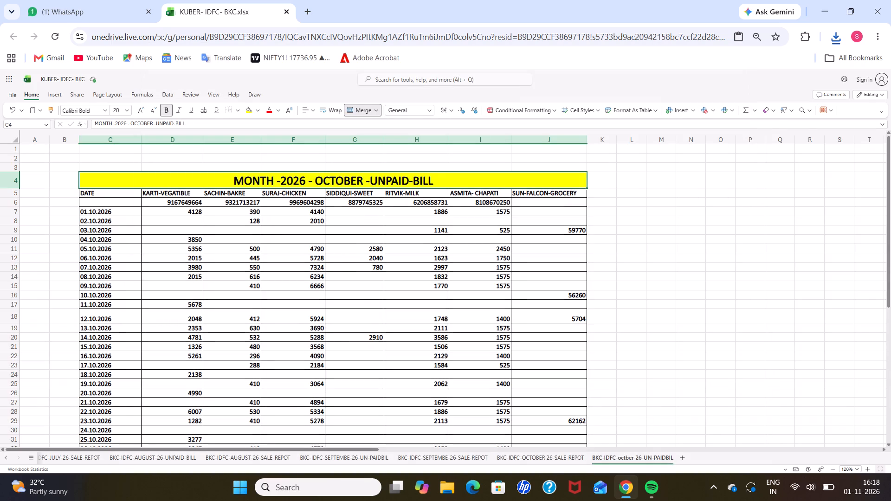
pyautogui.hotkey('ctrl', 'p')
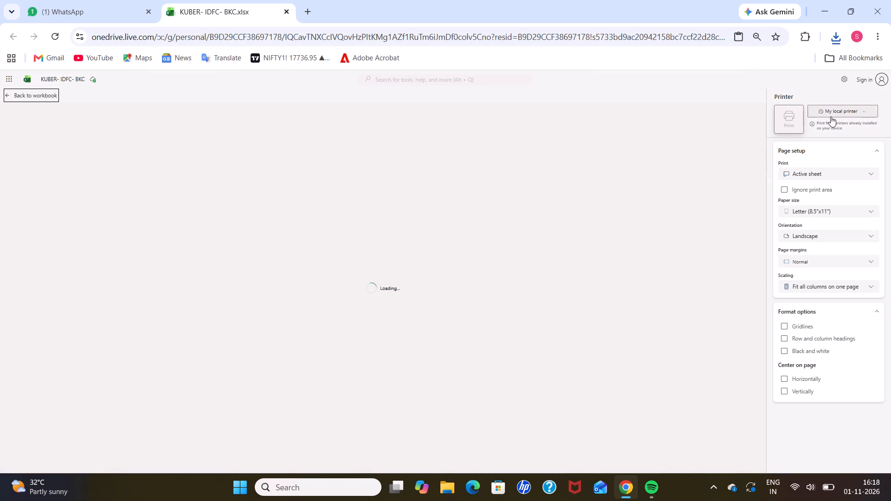
pyautogui.click(836, 111)
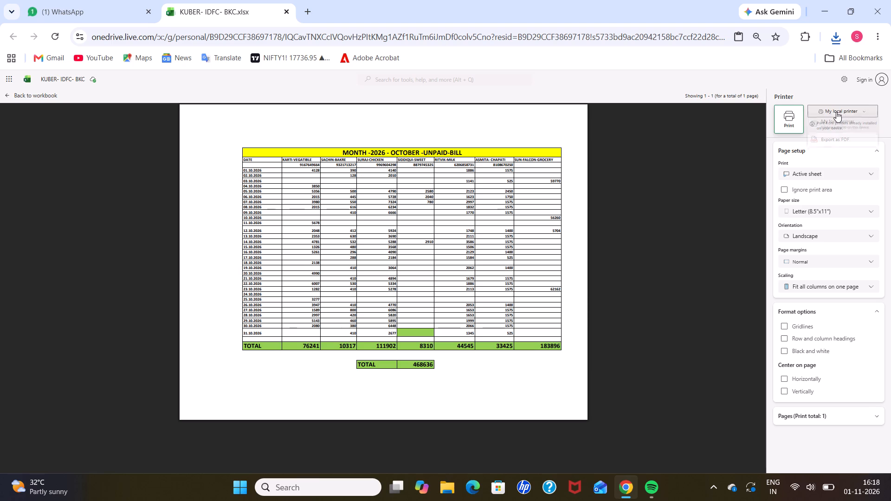
pyautogui.click(833, 138)
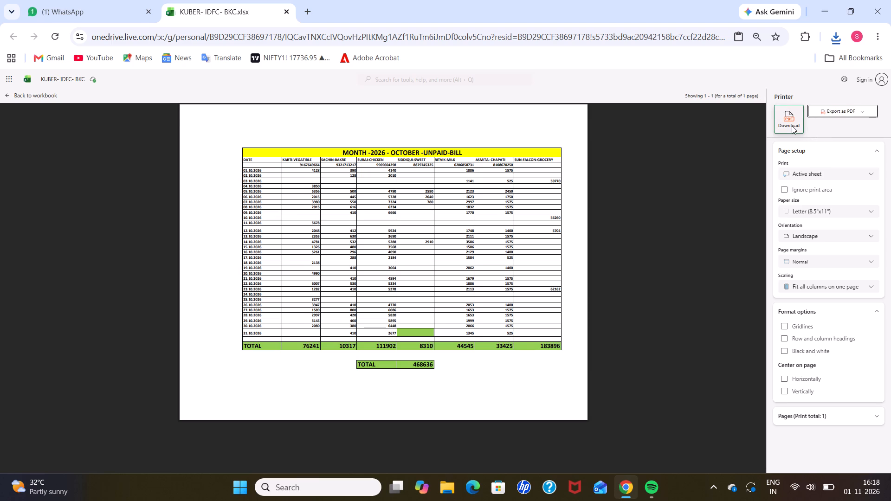
pyautogui.click(792, 126)
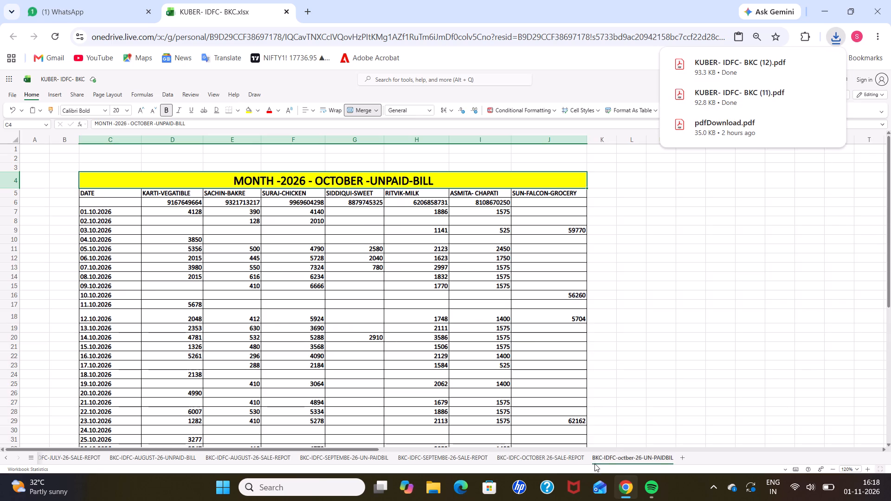
# Switch the workbook back to the October sale report sheet.
pyautogui.click(573, 461)
pyautogui.scroll(3, 428, 352)
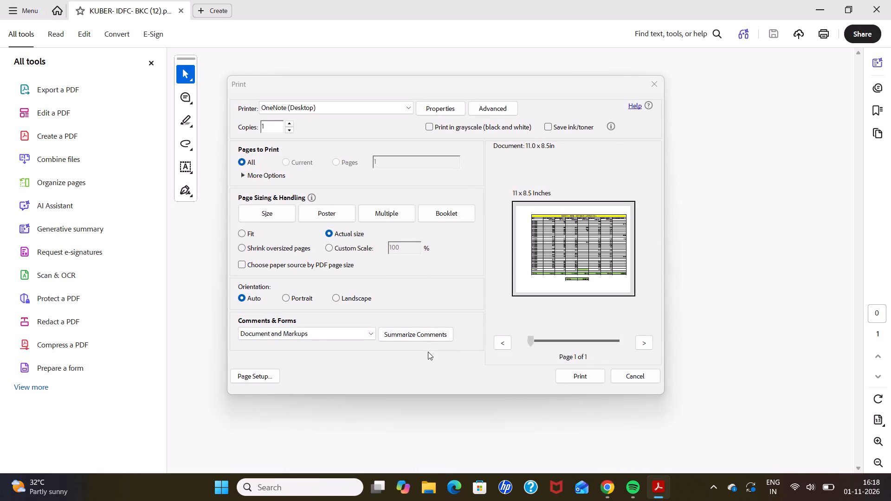
# Close the exported October unpaid-bill PDF in Acrobat without printing it and return to the October sale report sheet.
pyautogui.click(661, 82)
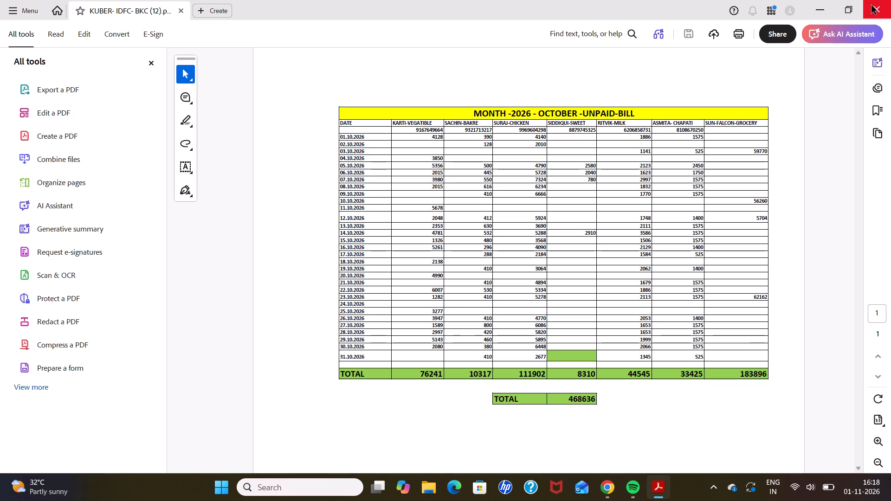
pyautogui.click(872, 6)
pyautogui.scroll(4, 454, 237)
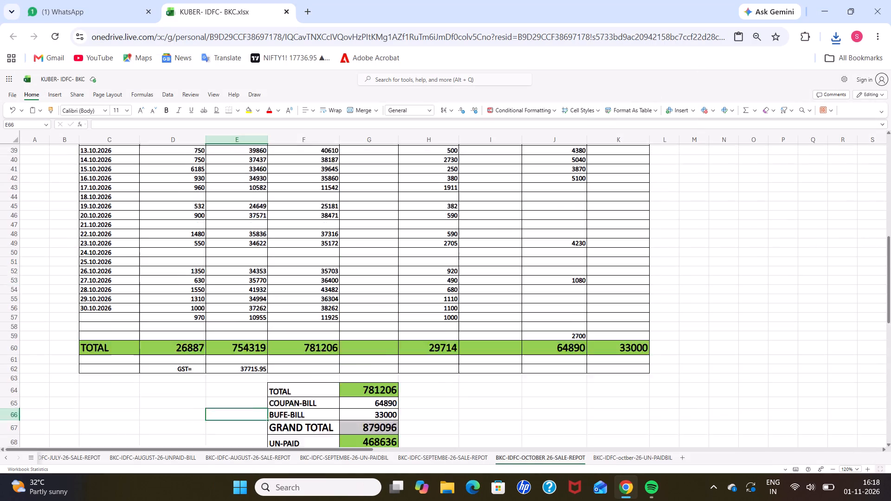
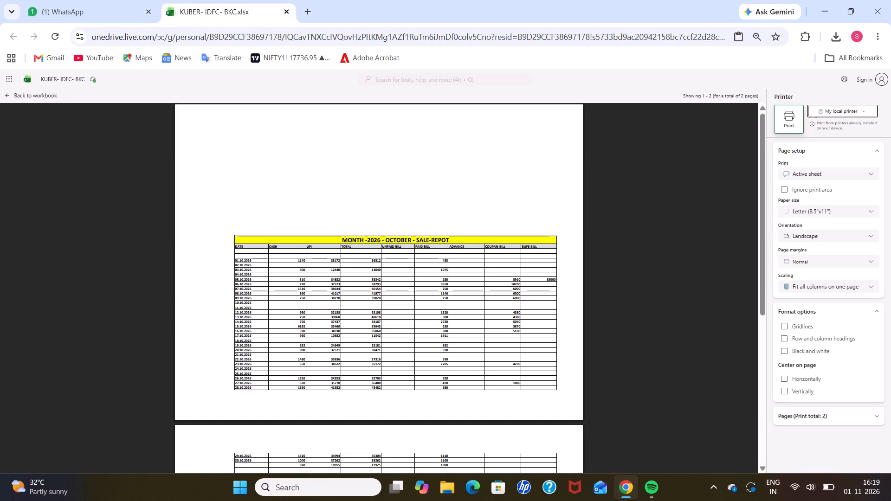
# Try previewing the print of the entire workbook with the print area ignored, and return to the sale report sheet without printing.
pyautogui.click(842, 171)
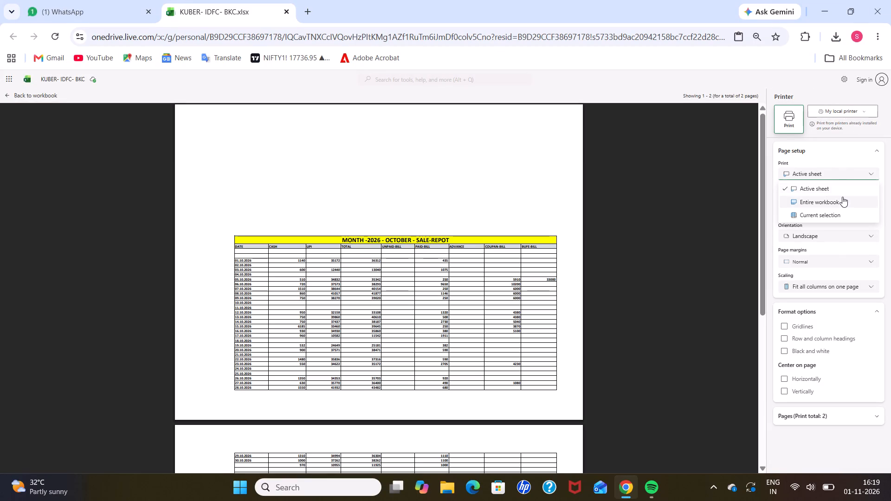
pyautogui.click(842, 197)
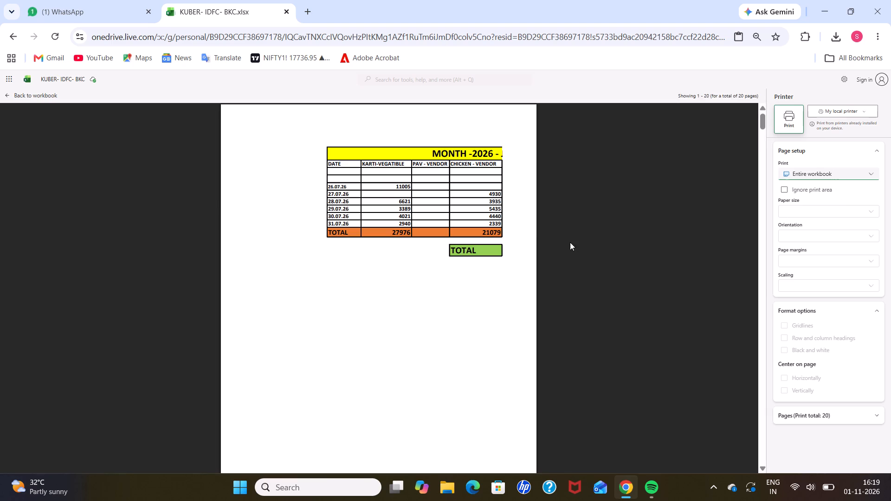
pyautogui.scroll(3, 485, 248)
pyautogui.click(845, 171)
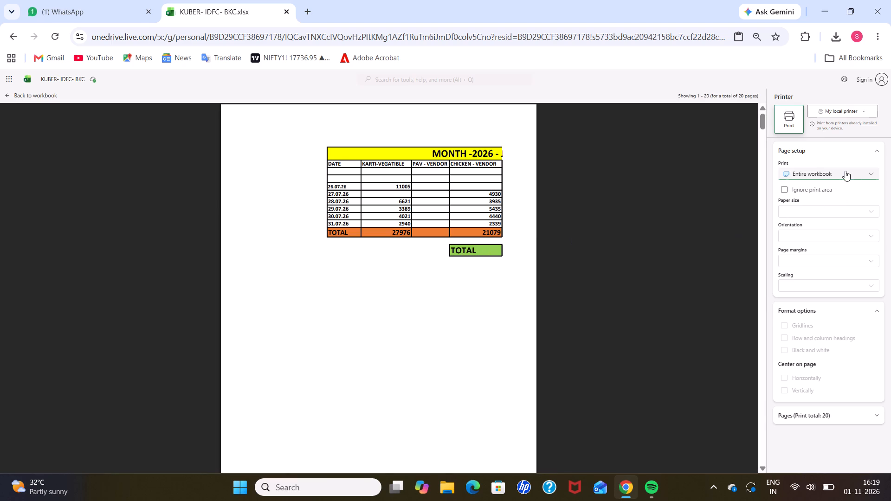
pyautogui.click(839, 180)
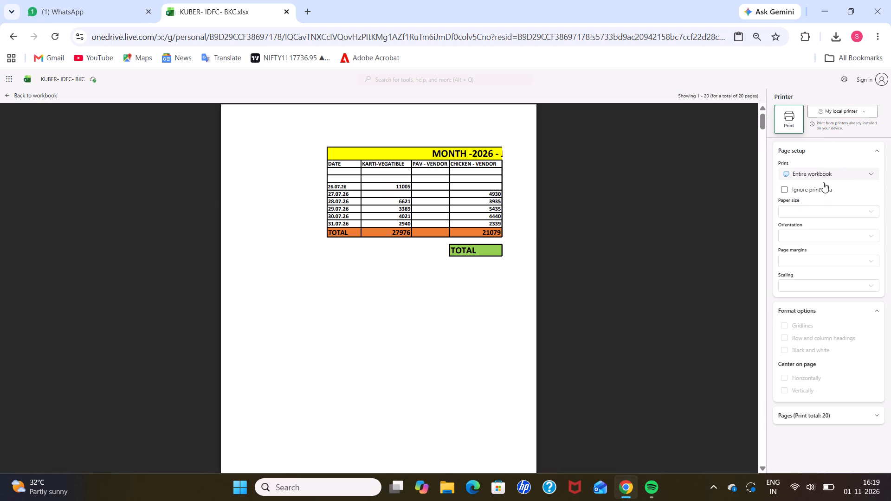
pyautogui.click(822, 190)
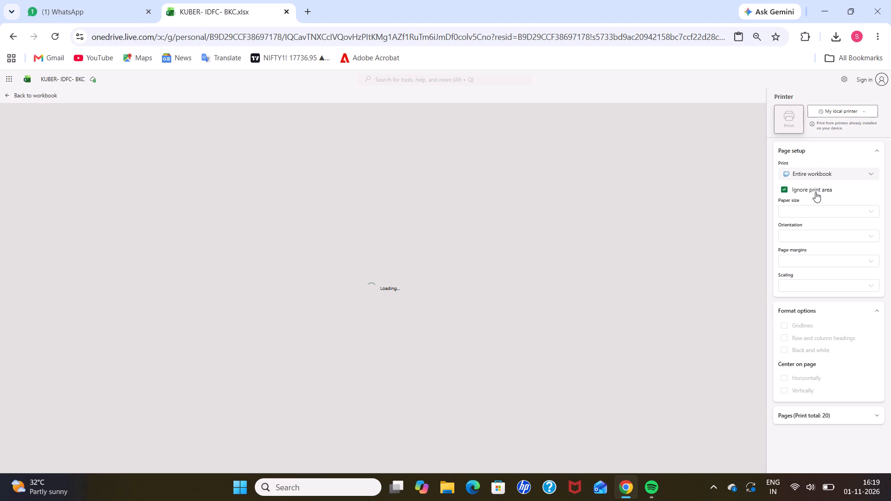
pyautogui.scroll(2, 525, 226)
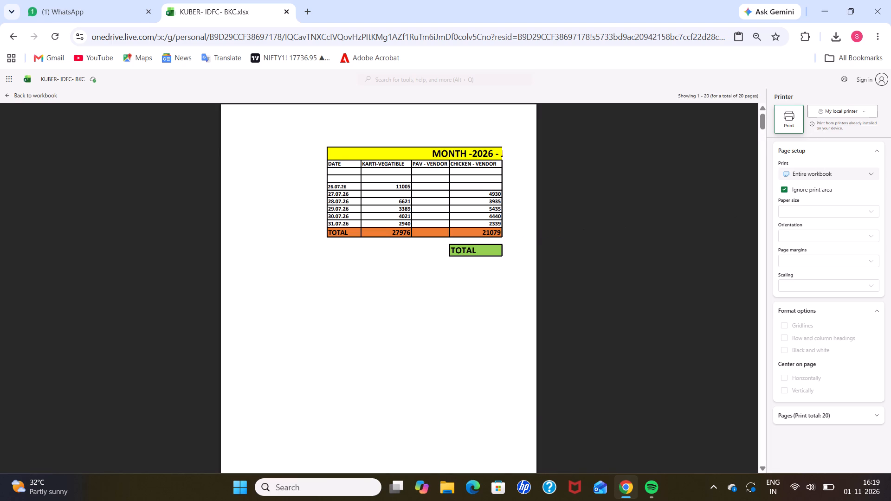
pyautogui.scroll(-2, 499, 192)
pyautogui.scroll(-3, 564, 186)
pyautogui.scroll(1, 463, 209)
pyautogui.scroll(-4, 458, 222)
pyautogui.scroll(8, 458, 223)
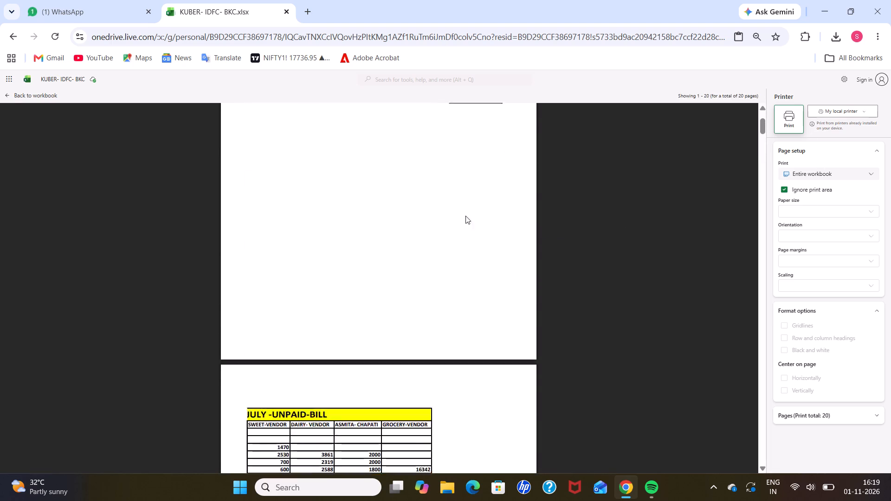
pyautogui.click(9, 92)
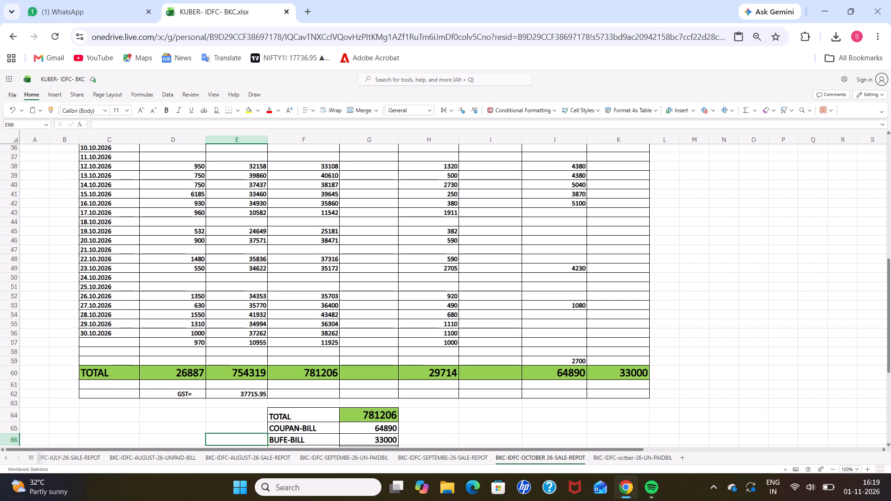